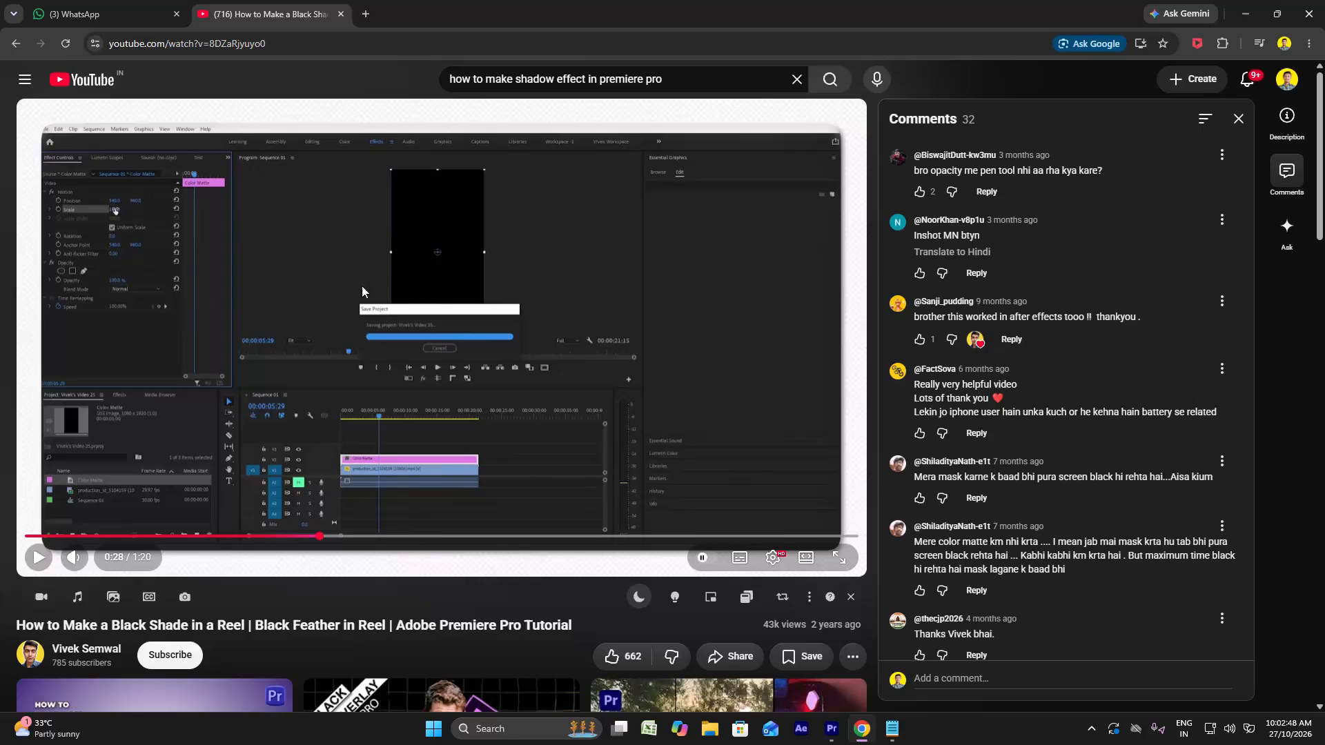
Watch the black shade tutorial's part on scaling the colour matte and using its opacity mask tools, checking the Premiere project in between.
click(430, 257)
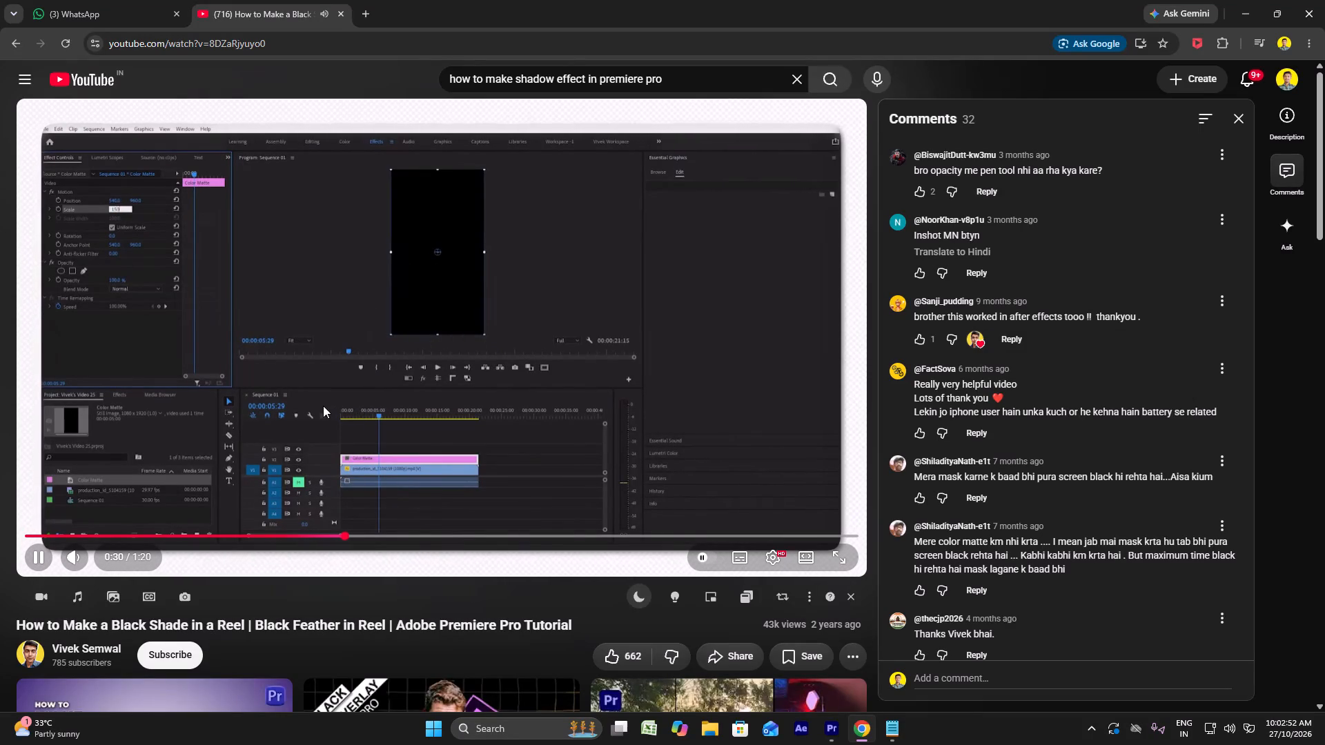
key(space)
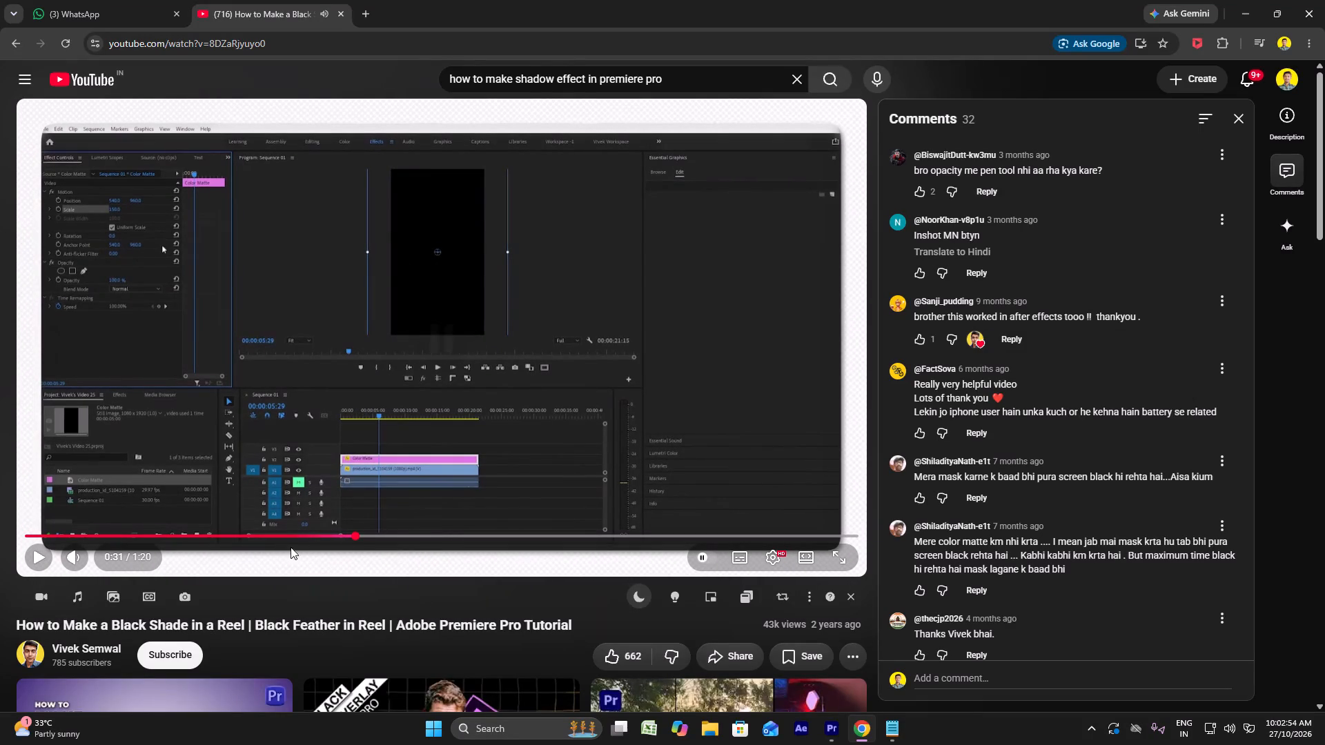
click(821, 735)
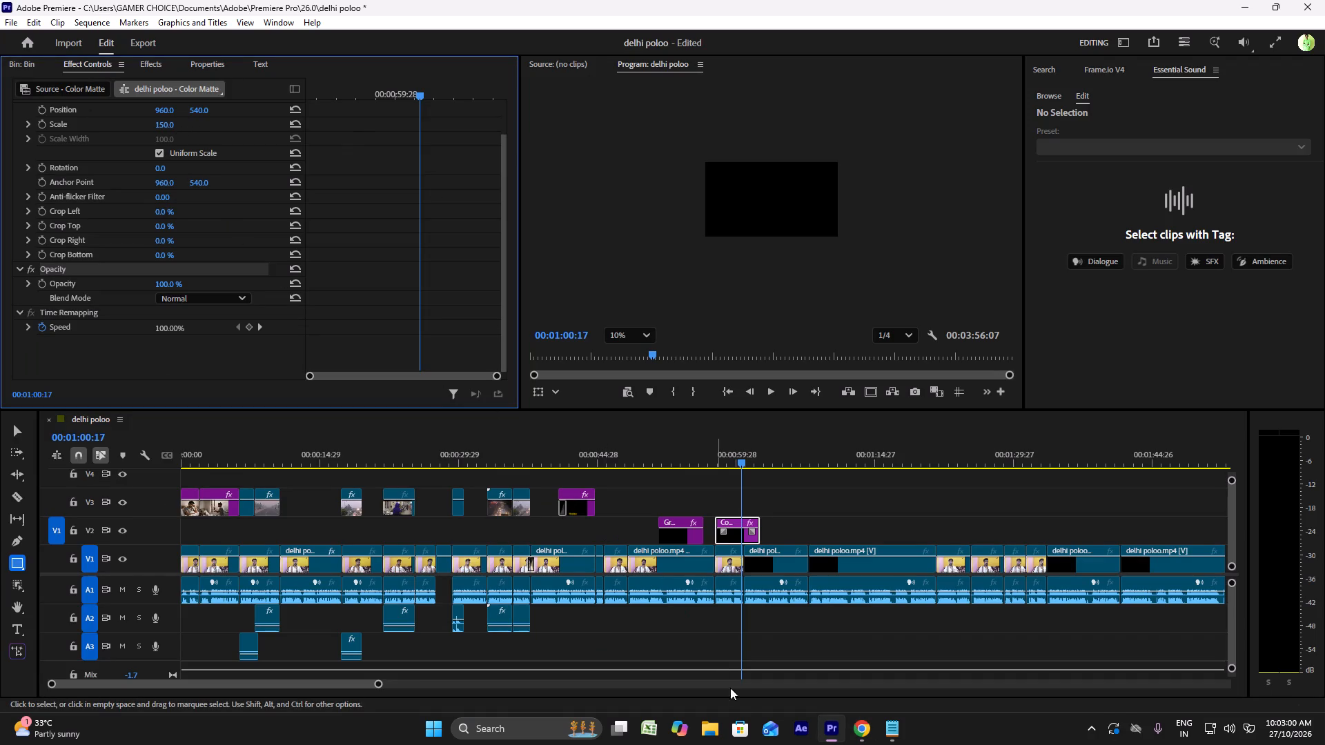
click(852, 730)
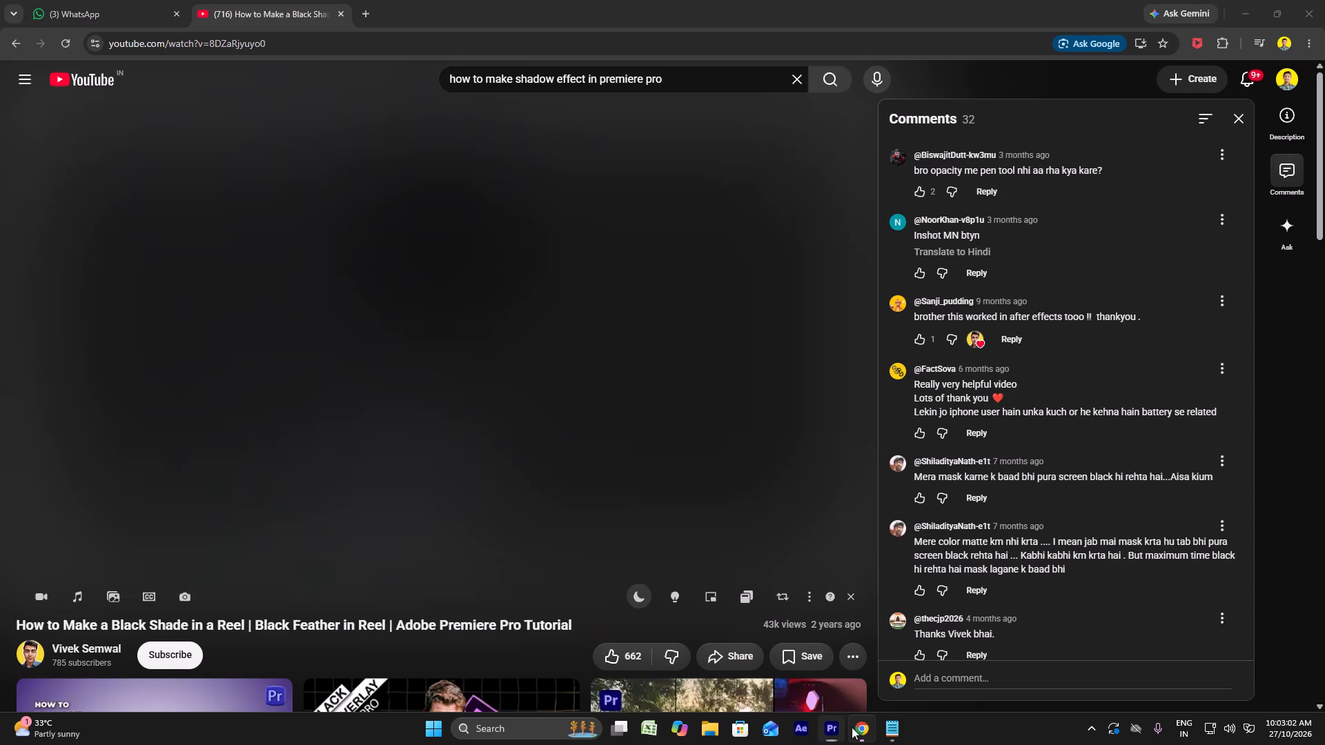
key(space)
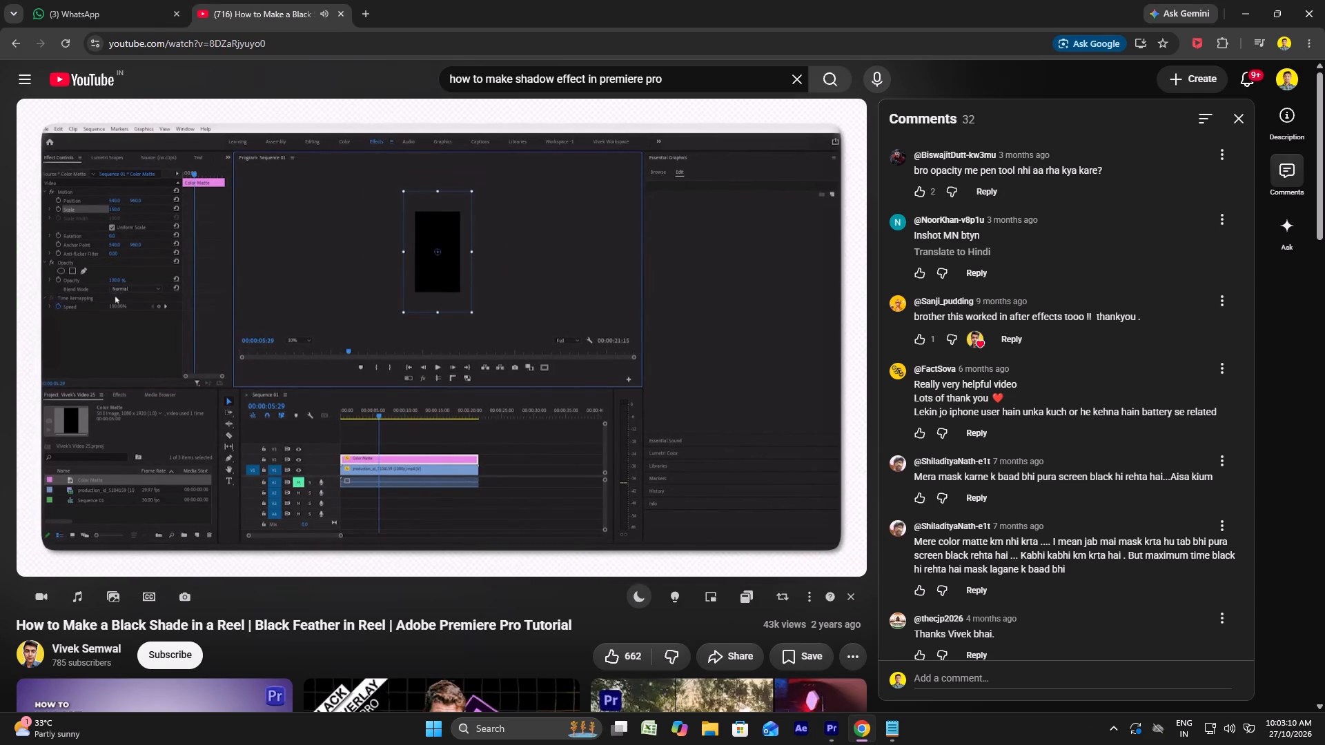
key(space)
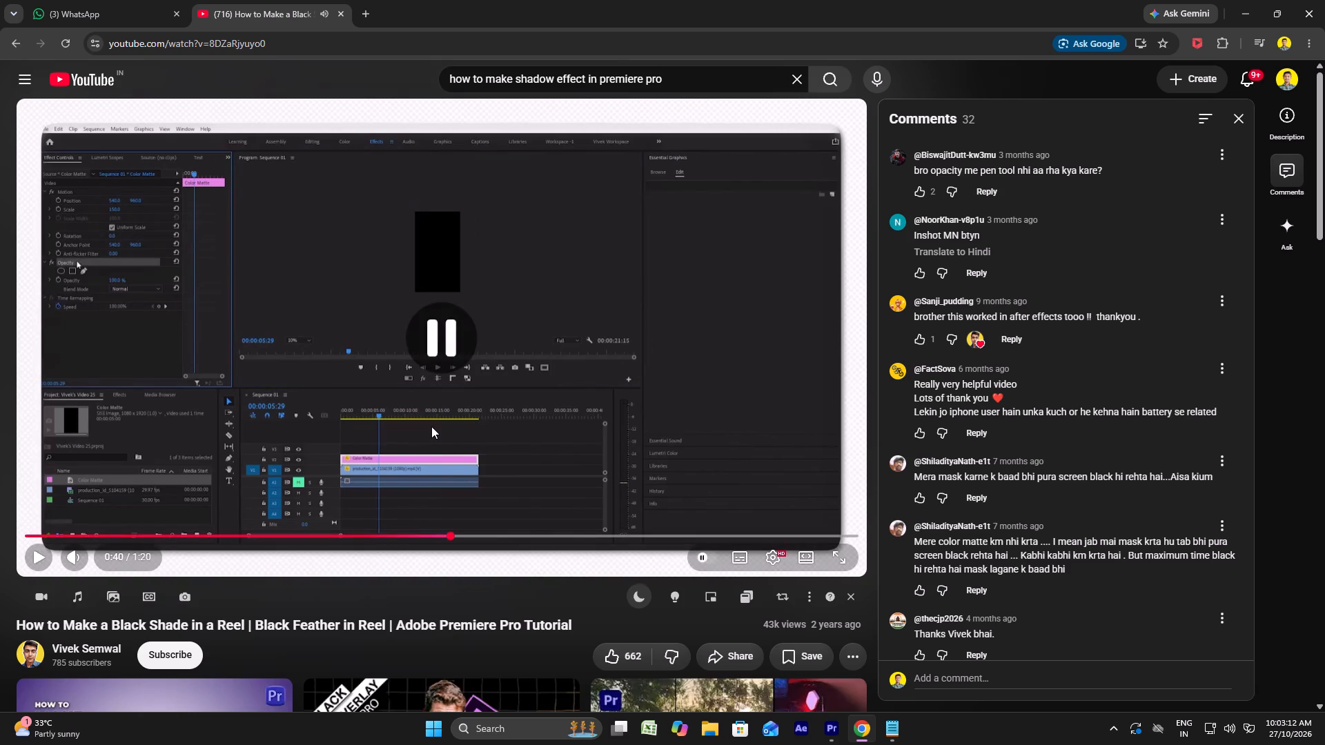
click(590, 317)
key(space)
scroll(588, 317, down, 4)
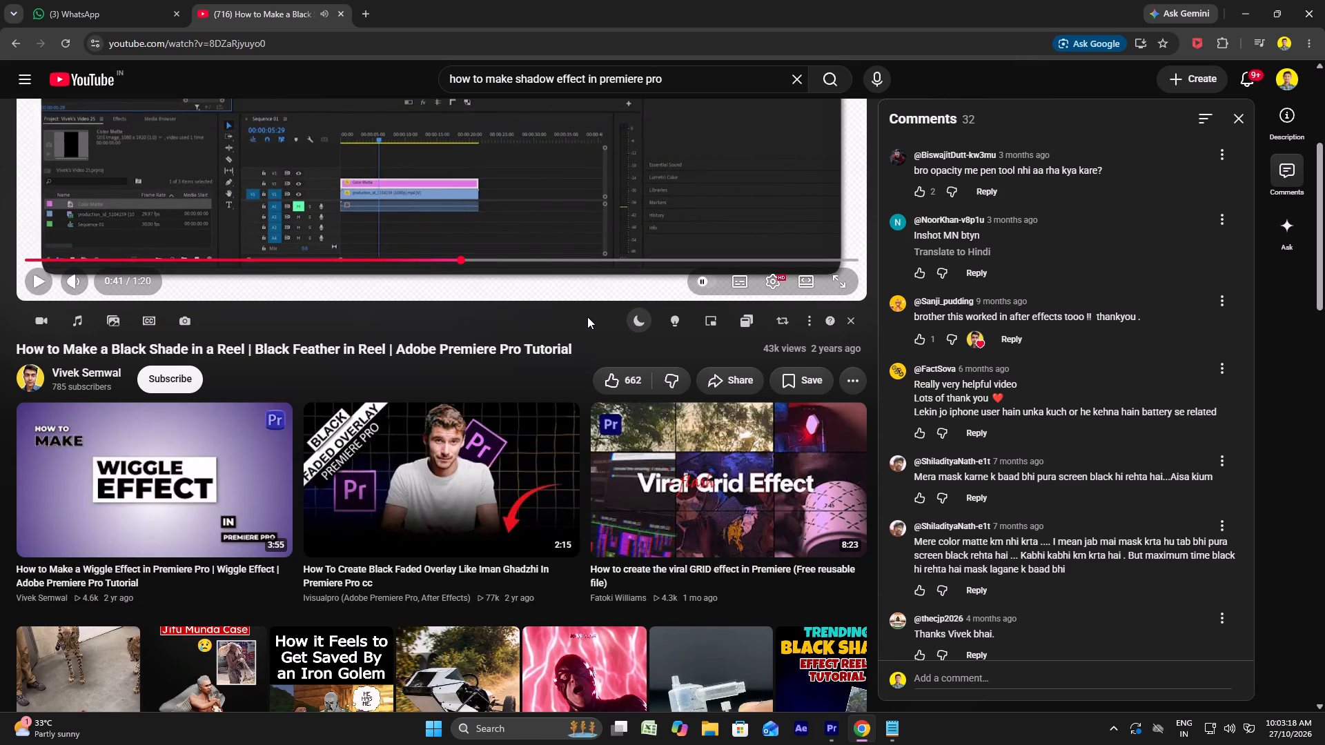
Return to the search results, look for another tutorial, and open "How to Add a Black Faded Overlay Like Iman Gadzhi in Premiere Pro (2026)".
click(582, 316)
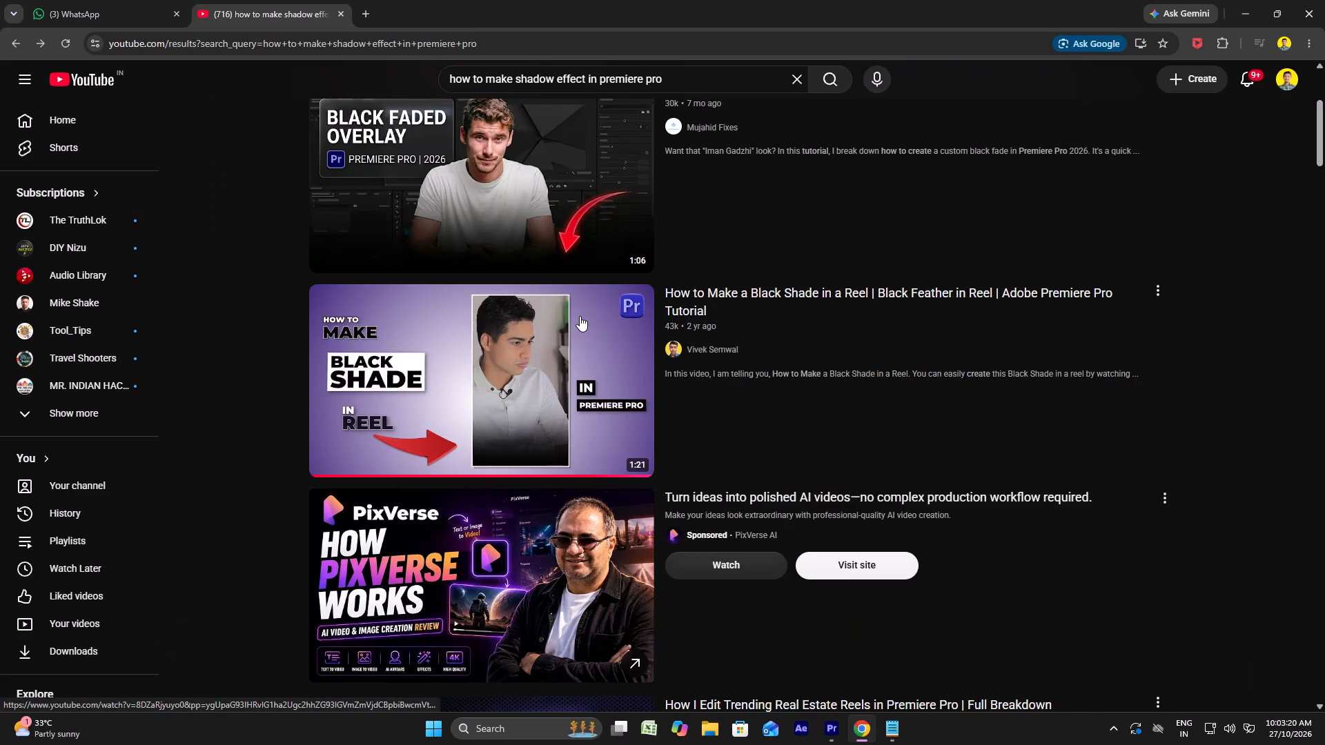
scroll(580, 316, down, 11)
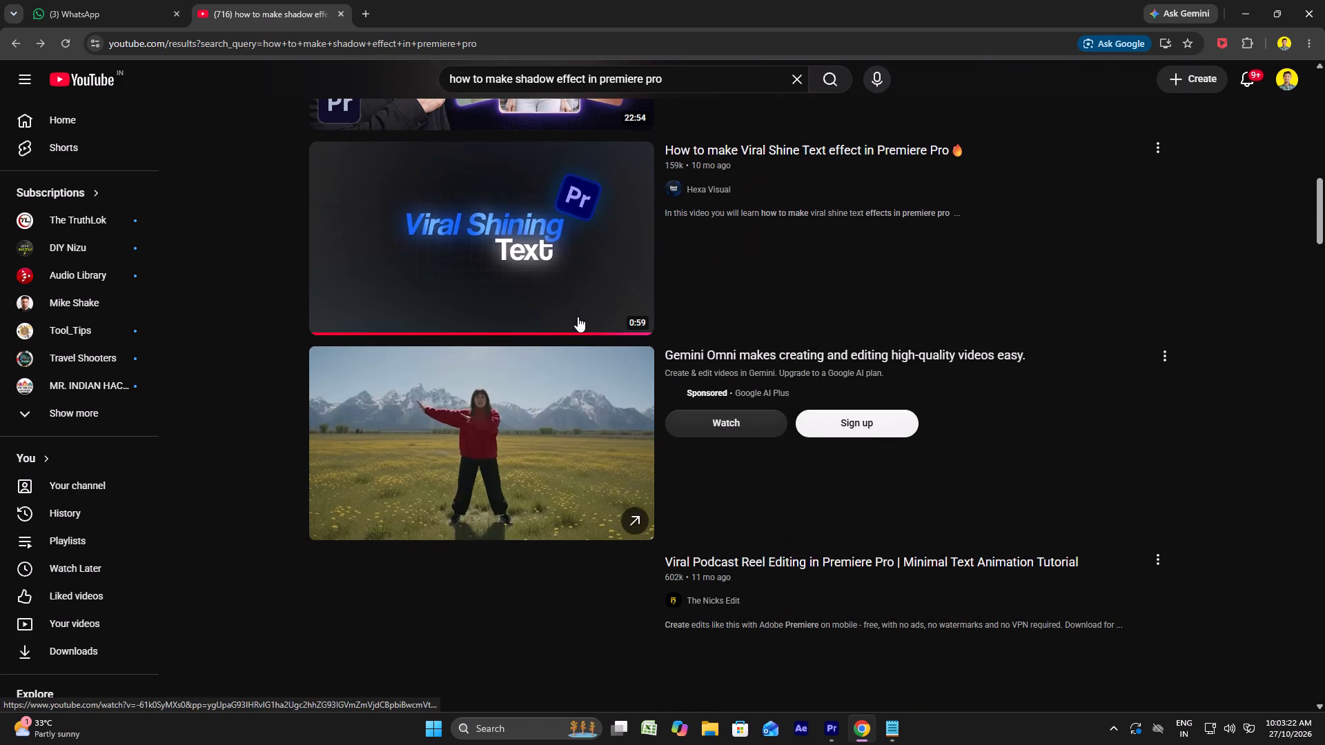
scroll(577, 318, down, 11)
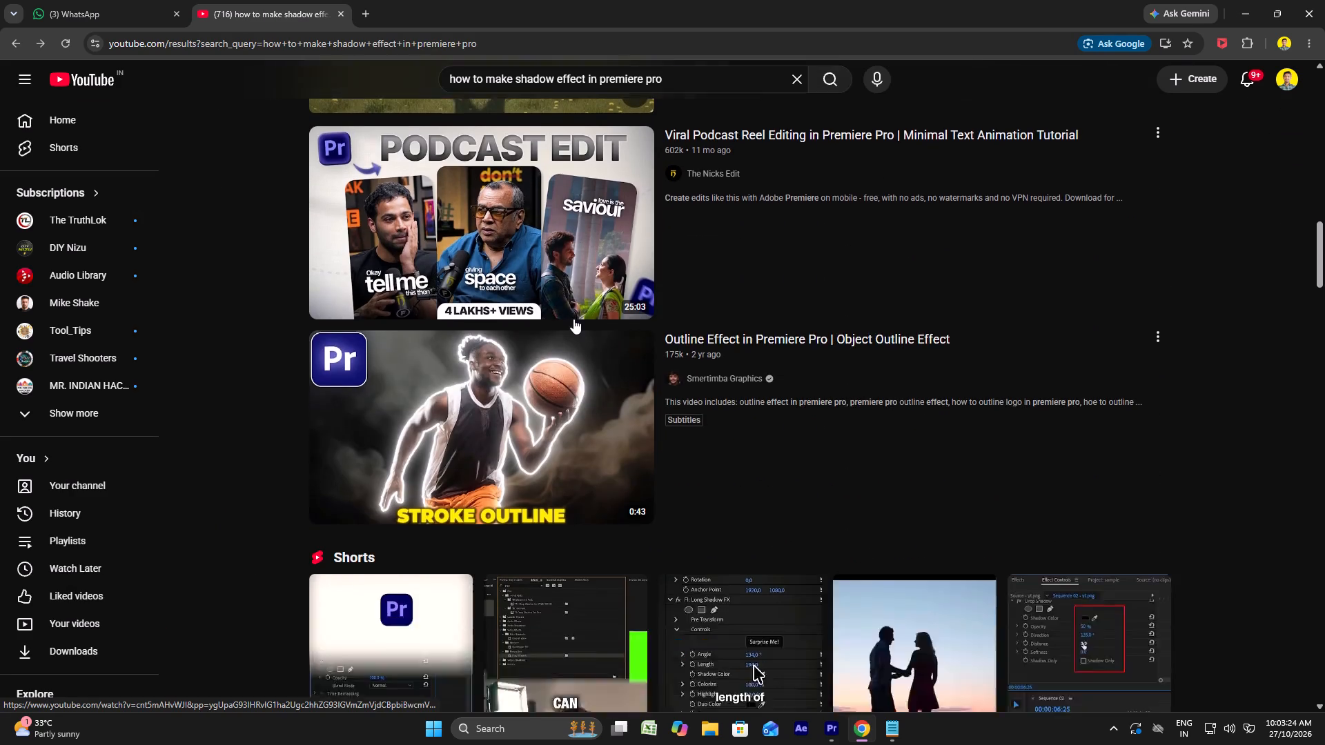
scroll(573, 318, down, 7)
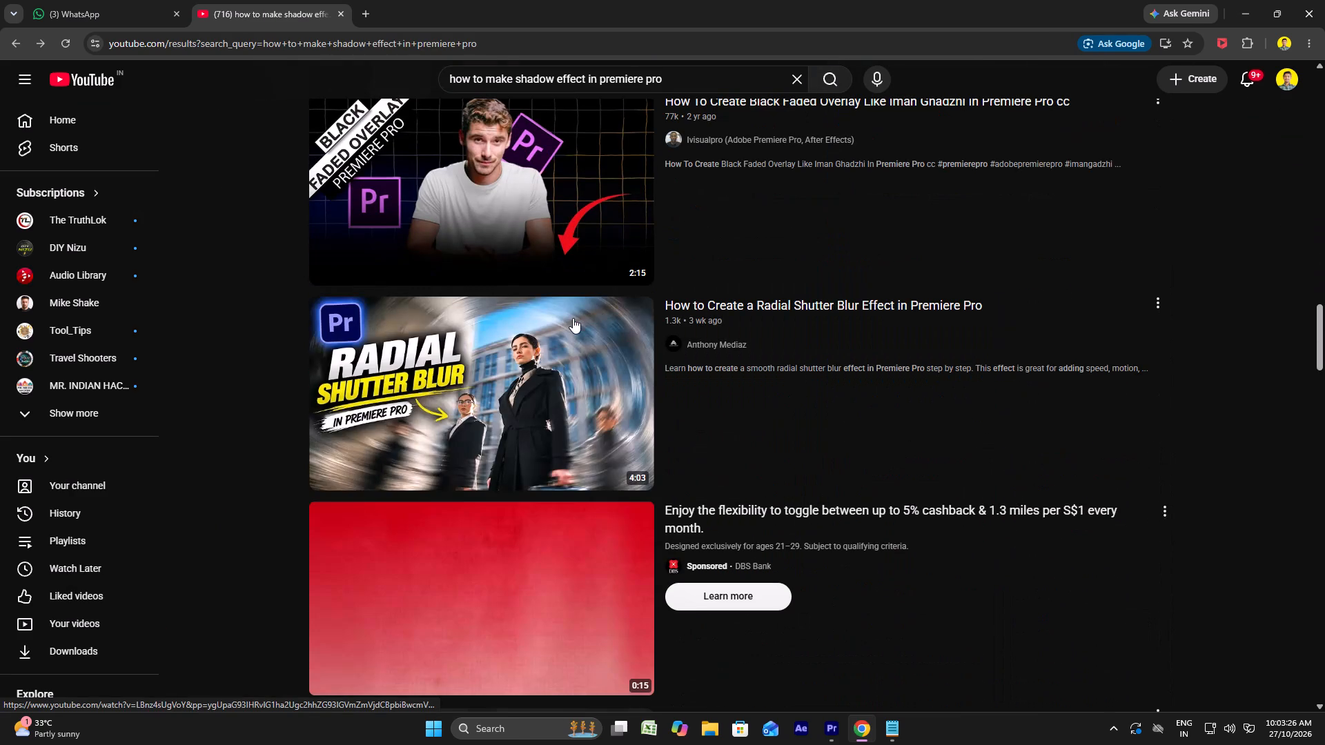
scroll(491, 275, up, 5)
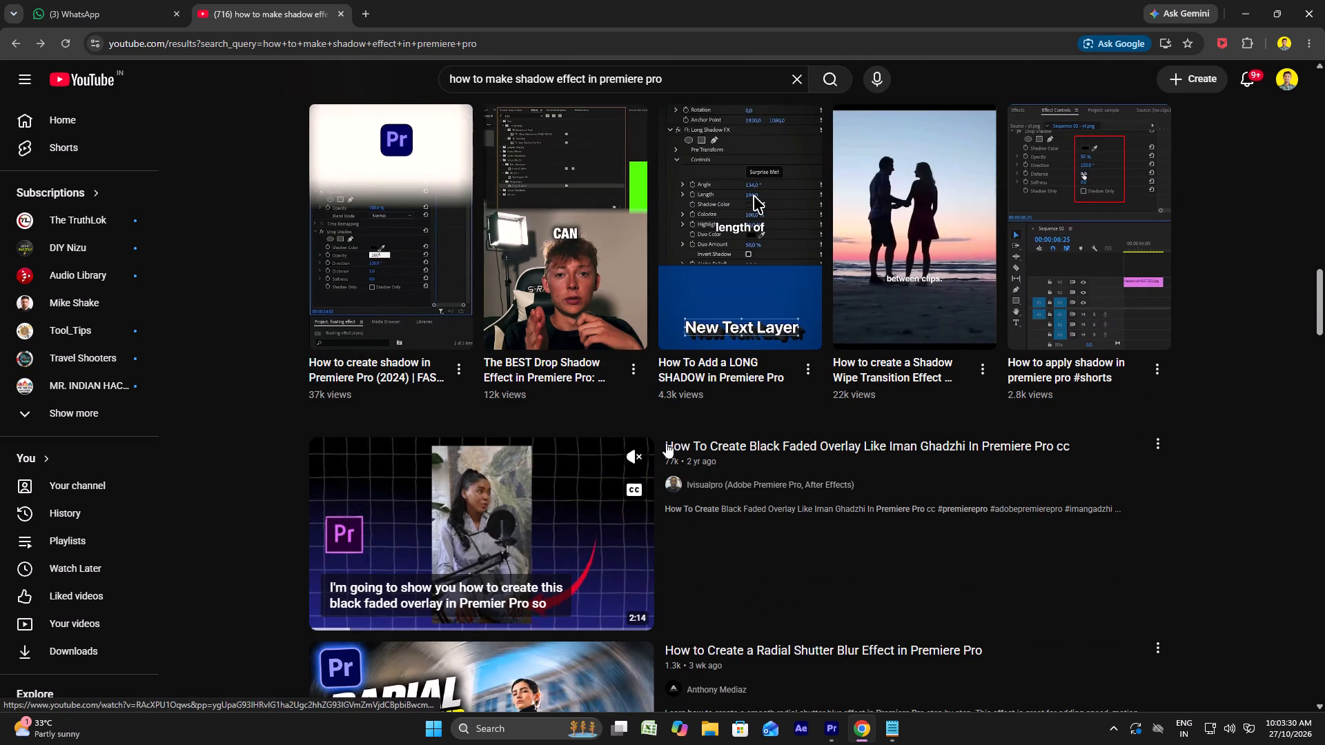
drag(666, 446, 720, 457)
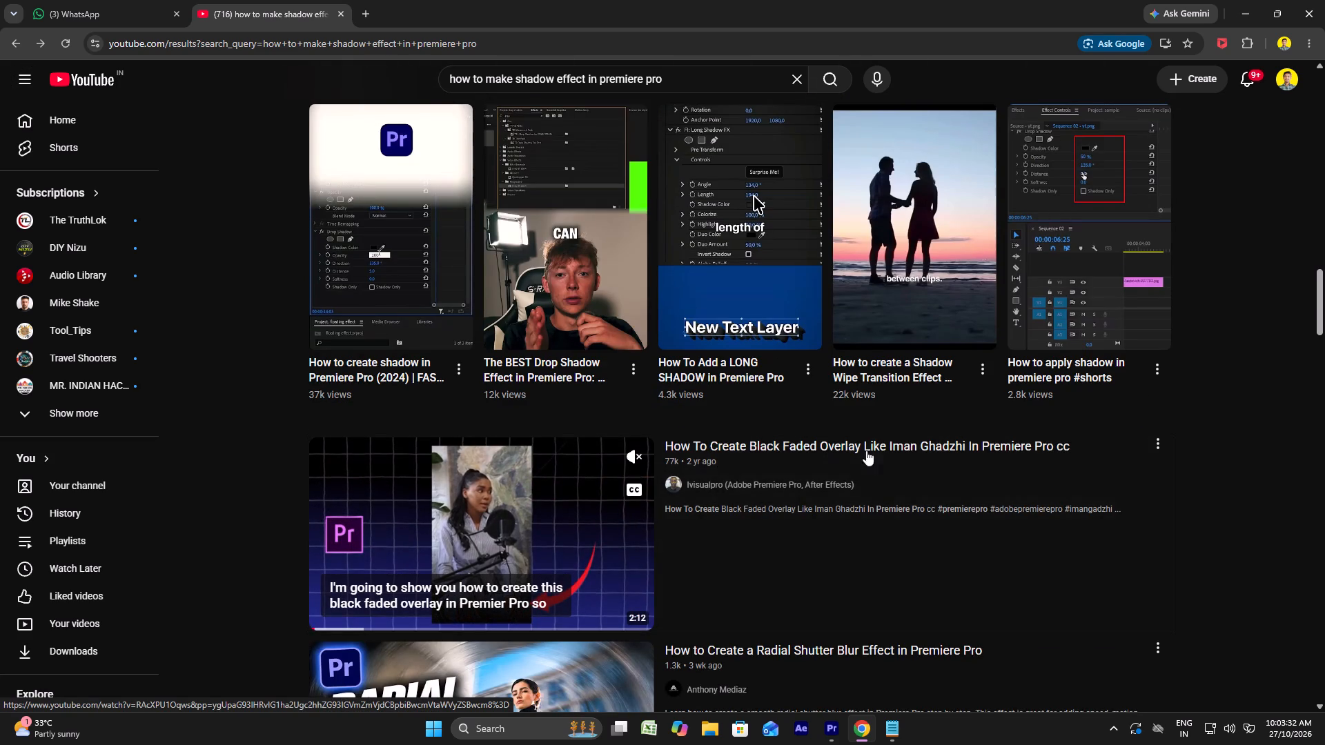
drag(959, 449, 897, 447)
scroll(691, 440, up, 6)
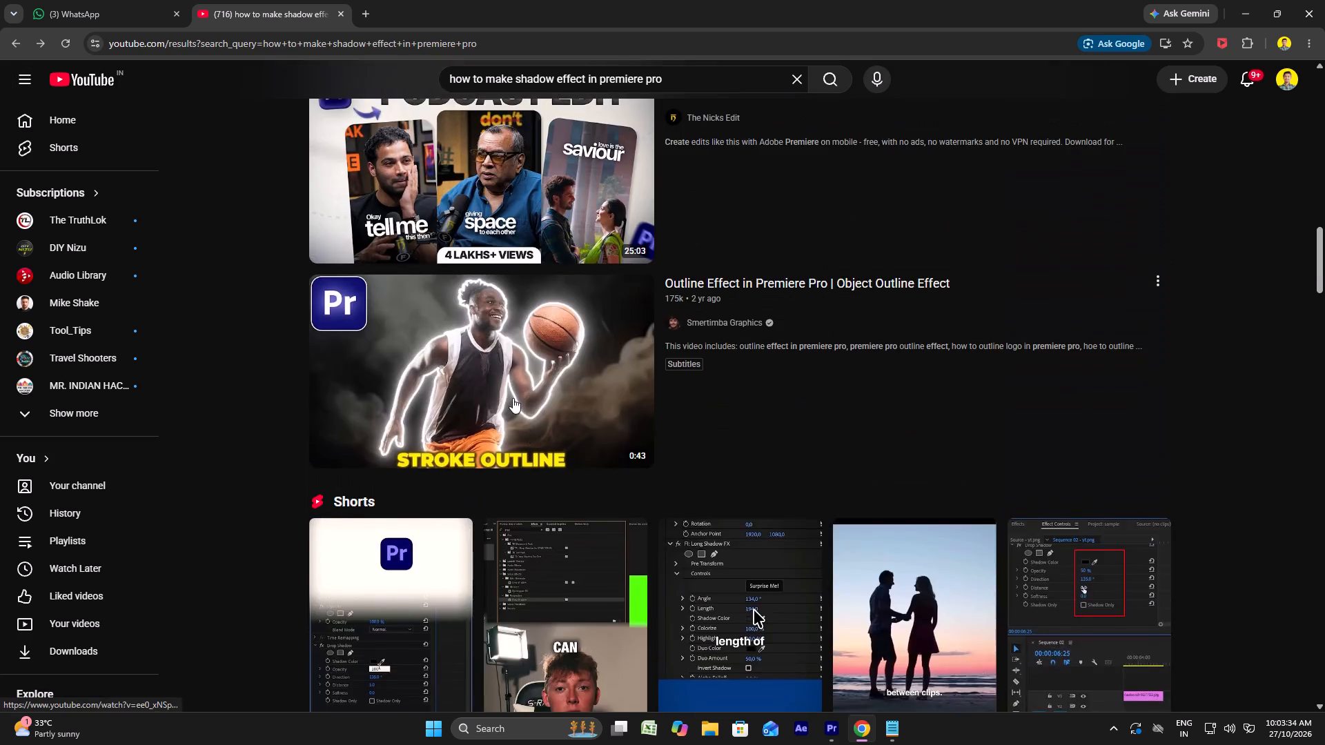
scroll(510, 395, up, 17)
scroll(509, 377, up, 6)
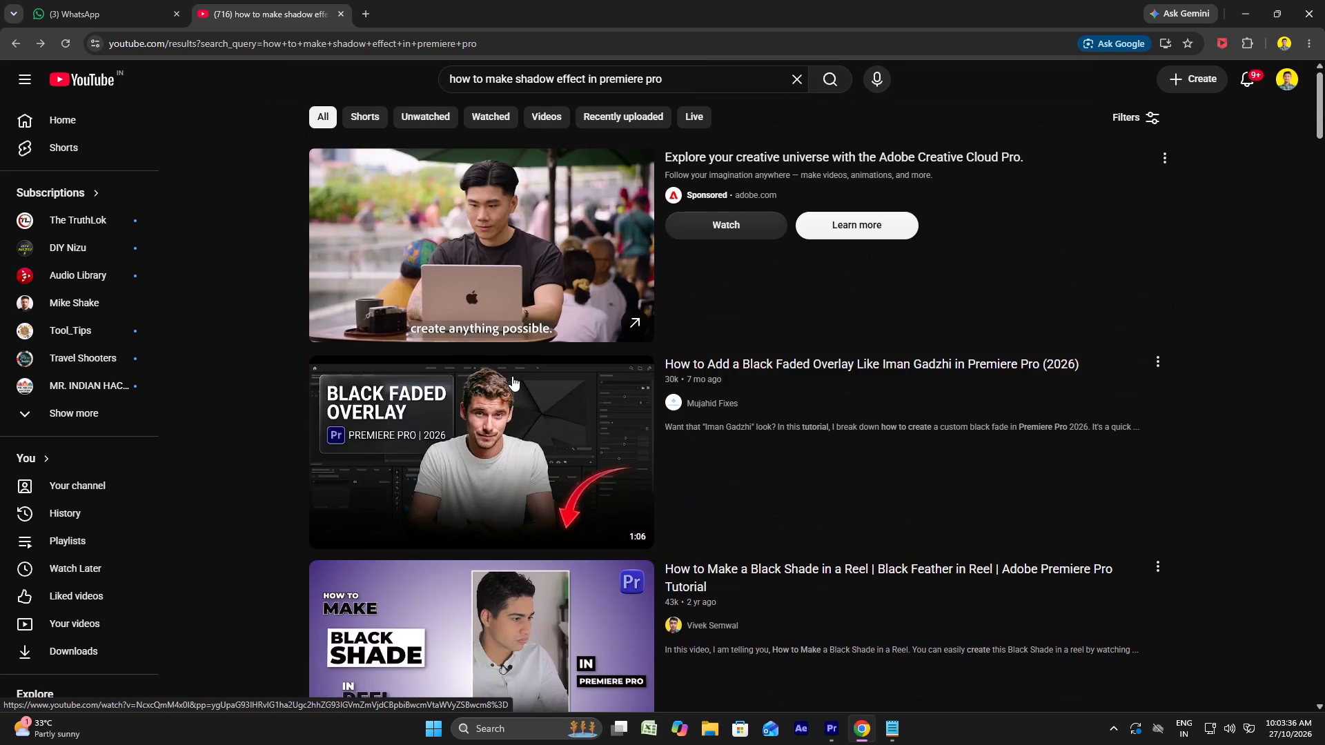
drag(666, 367, 696, 369)
click(544, 404)
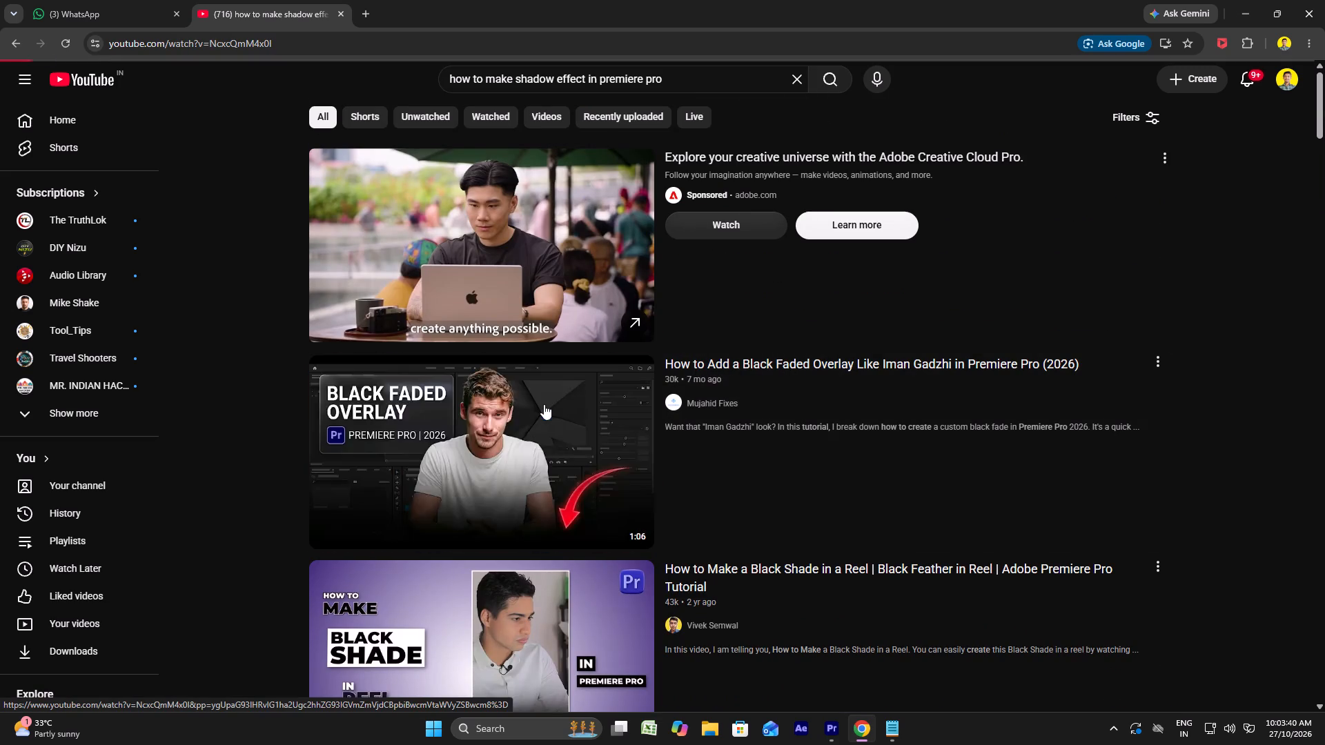
Open the related video "How to add black overlay in premiere pro" and watch it through mask feathering with the volume raised.
scroll(513, 337, down, 6)
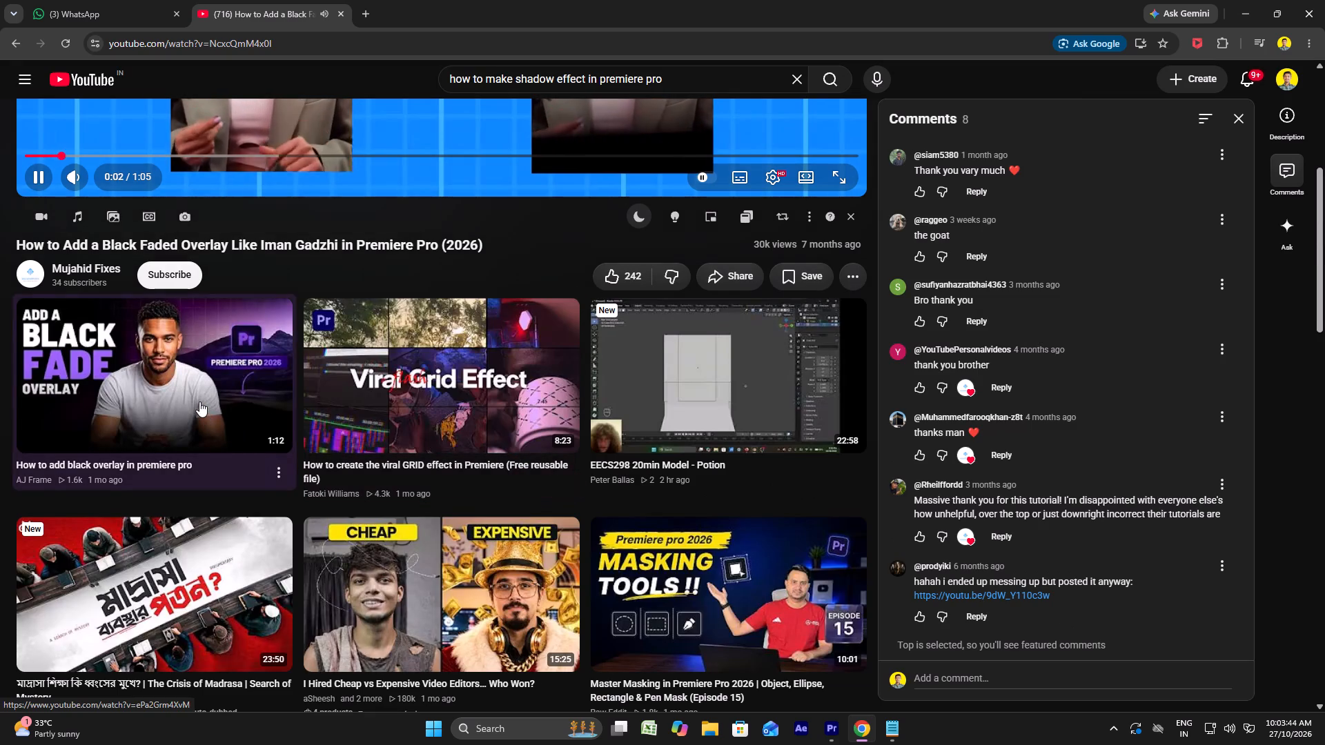
click(199, 401)
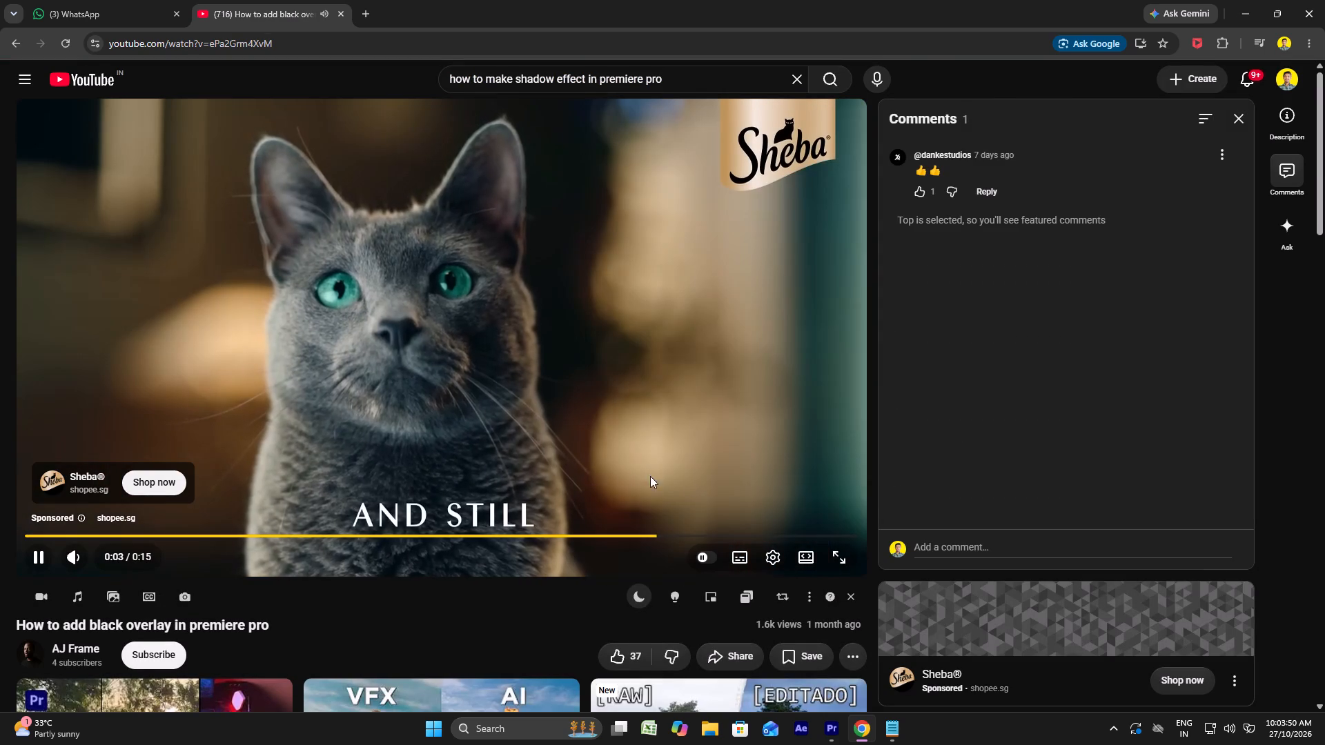
click(824, 515)
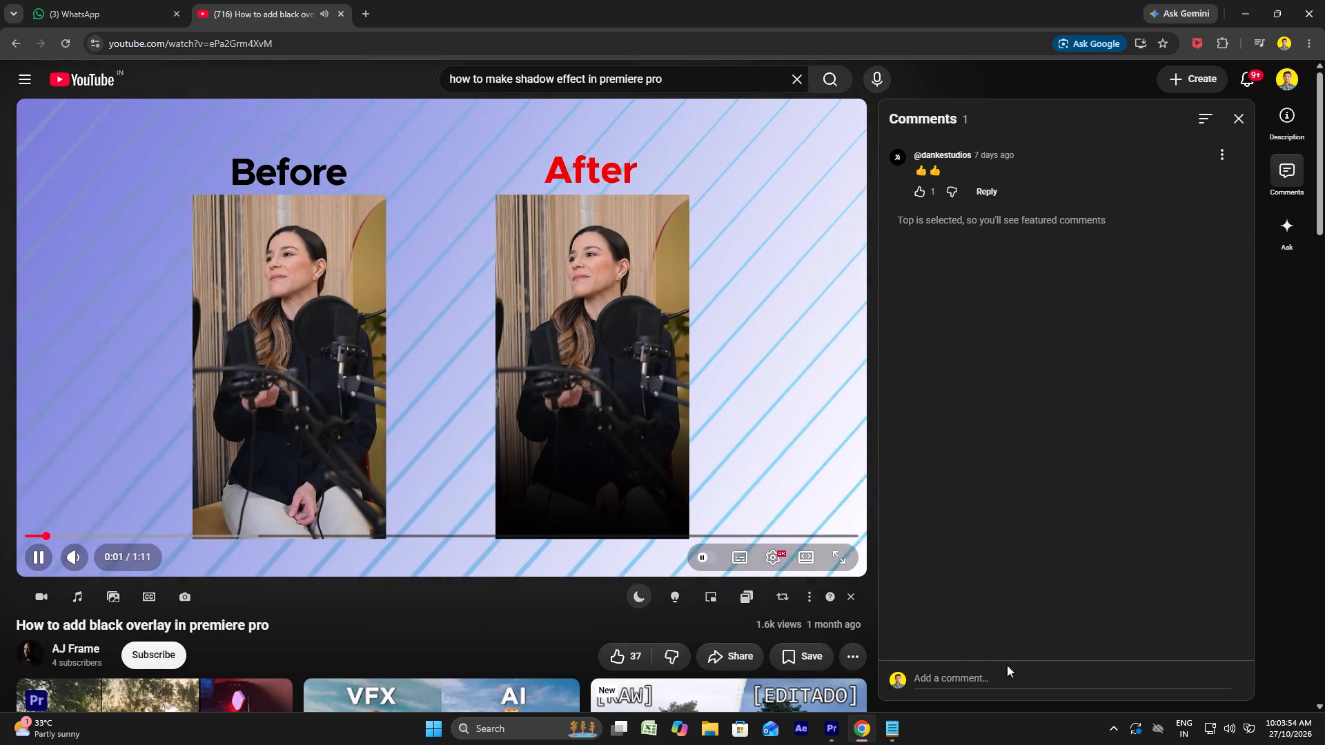
click(1230, 731)
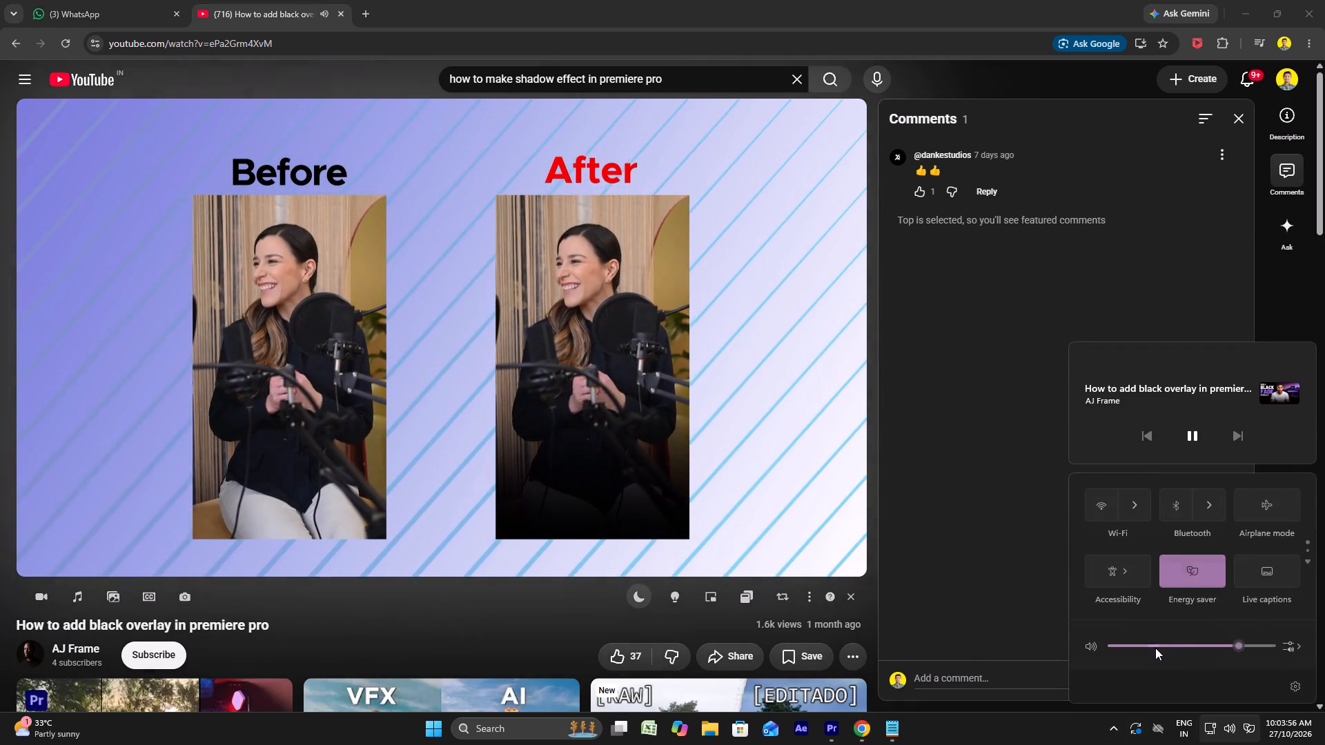
drag(1243, 647, 1259, 644)
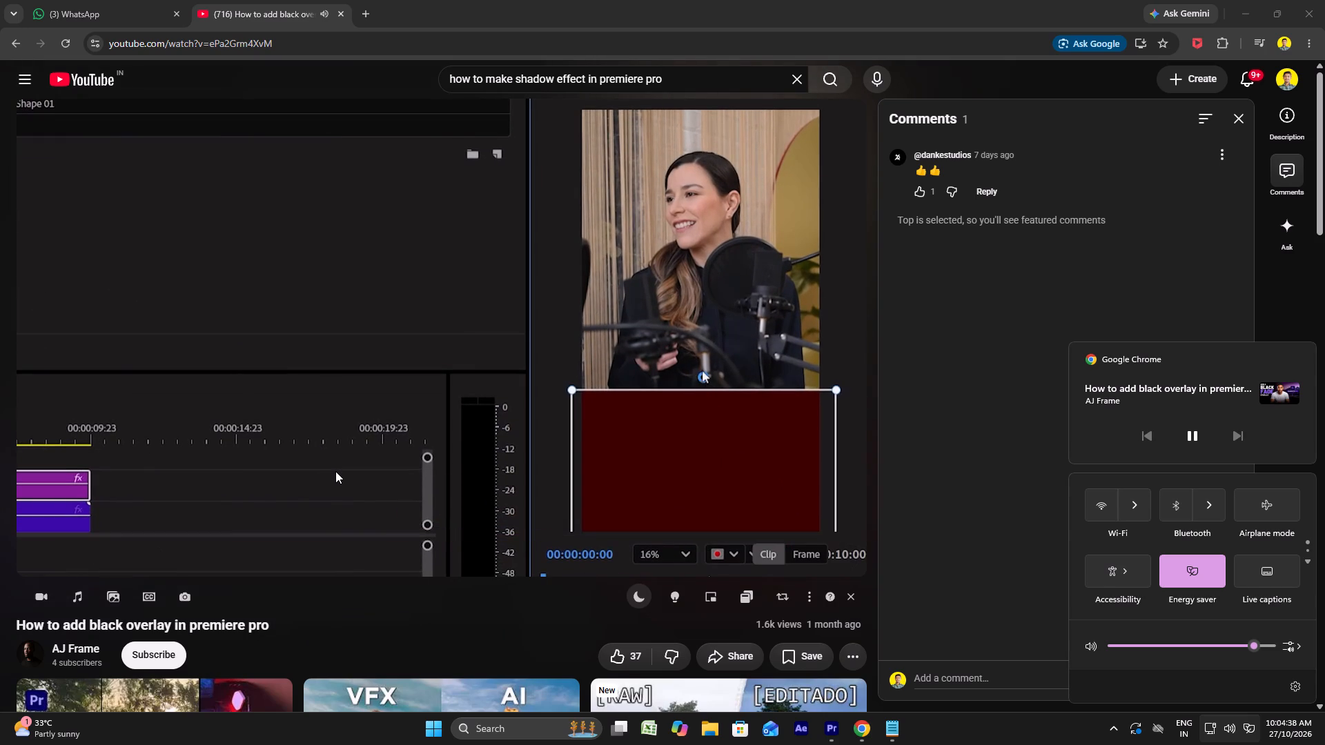
key(space)
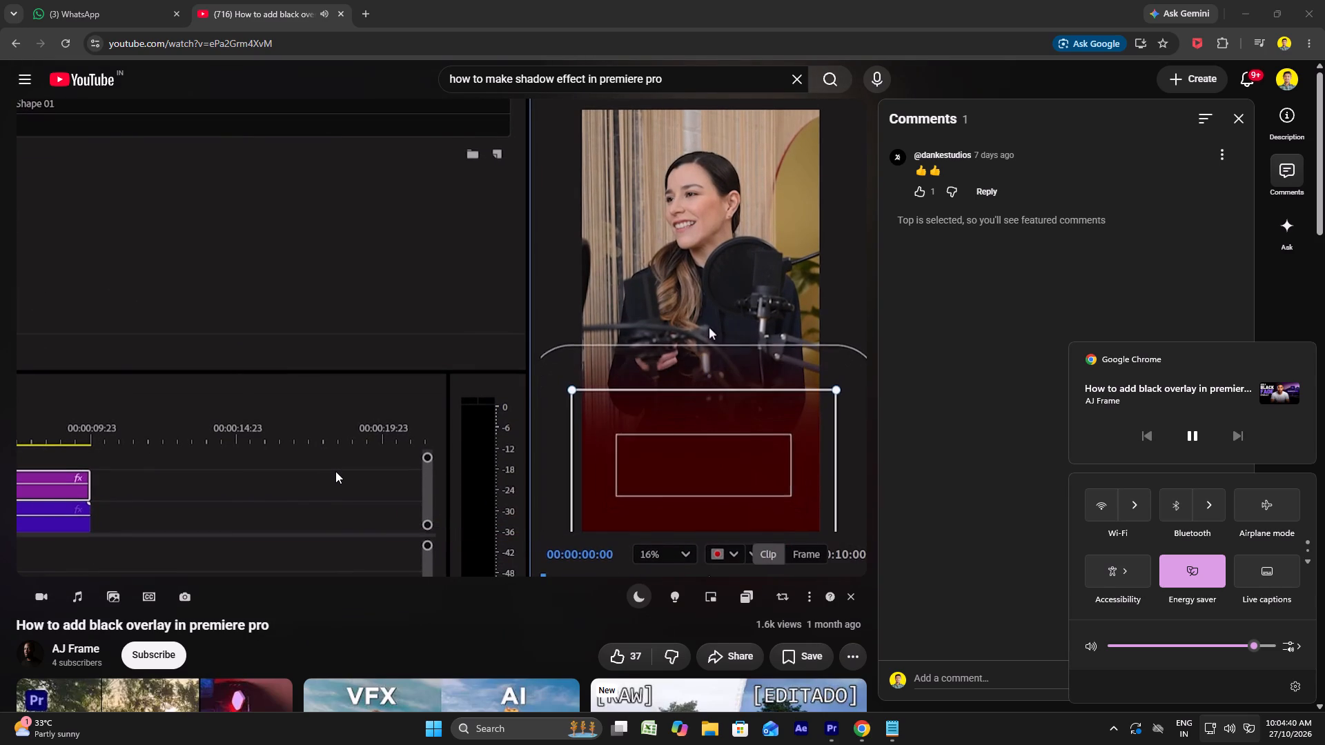
click(348, 430)
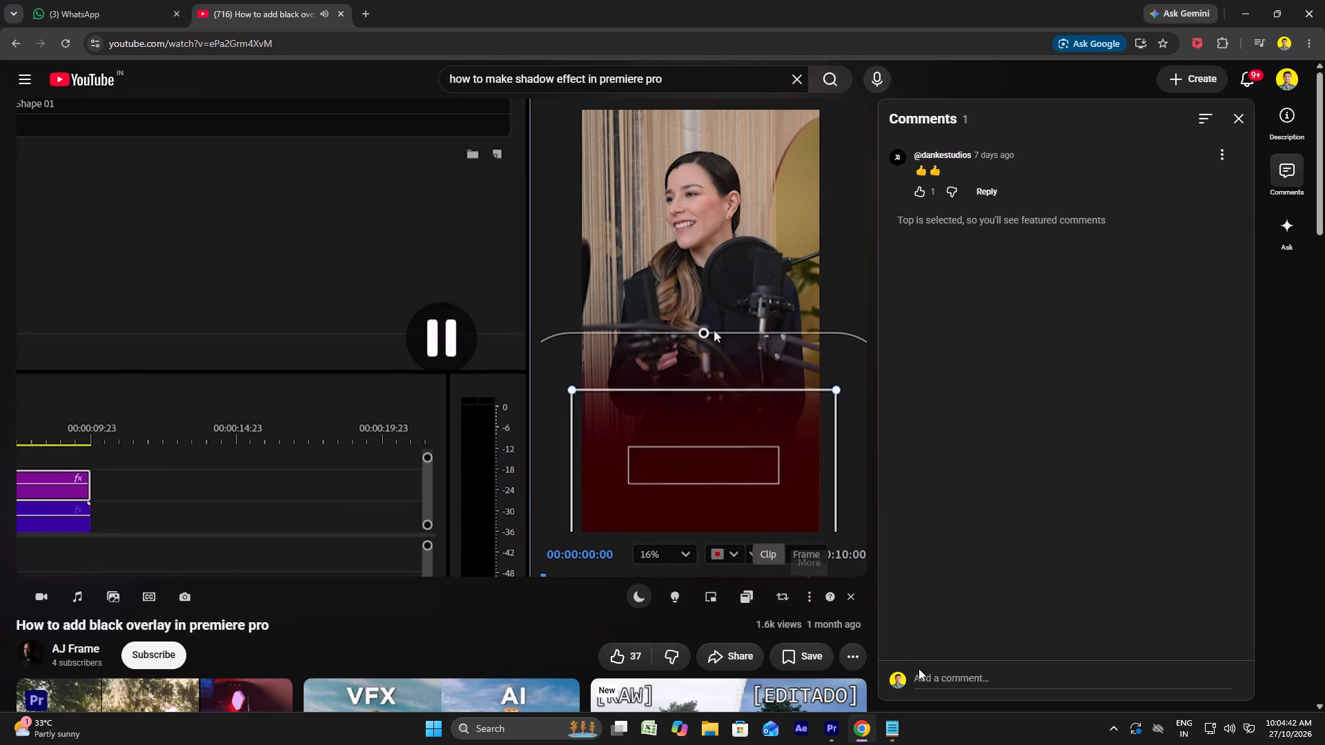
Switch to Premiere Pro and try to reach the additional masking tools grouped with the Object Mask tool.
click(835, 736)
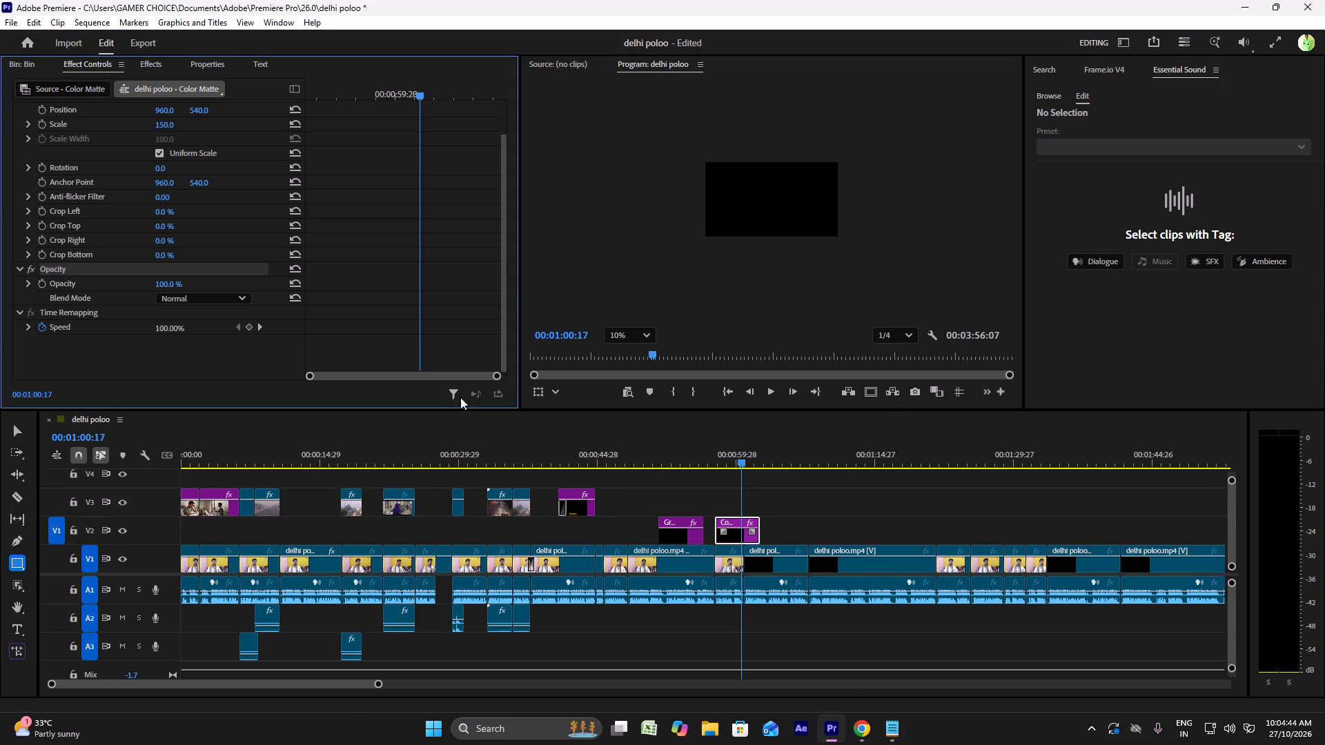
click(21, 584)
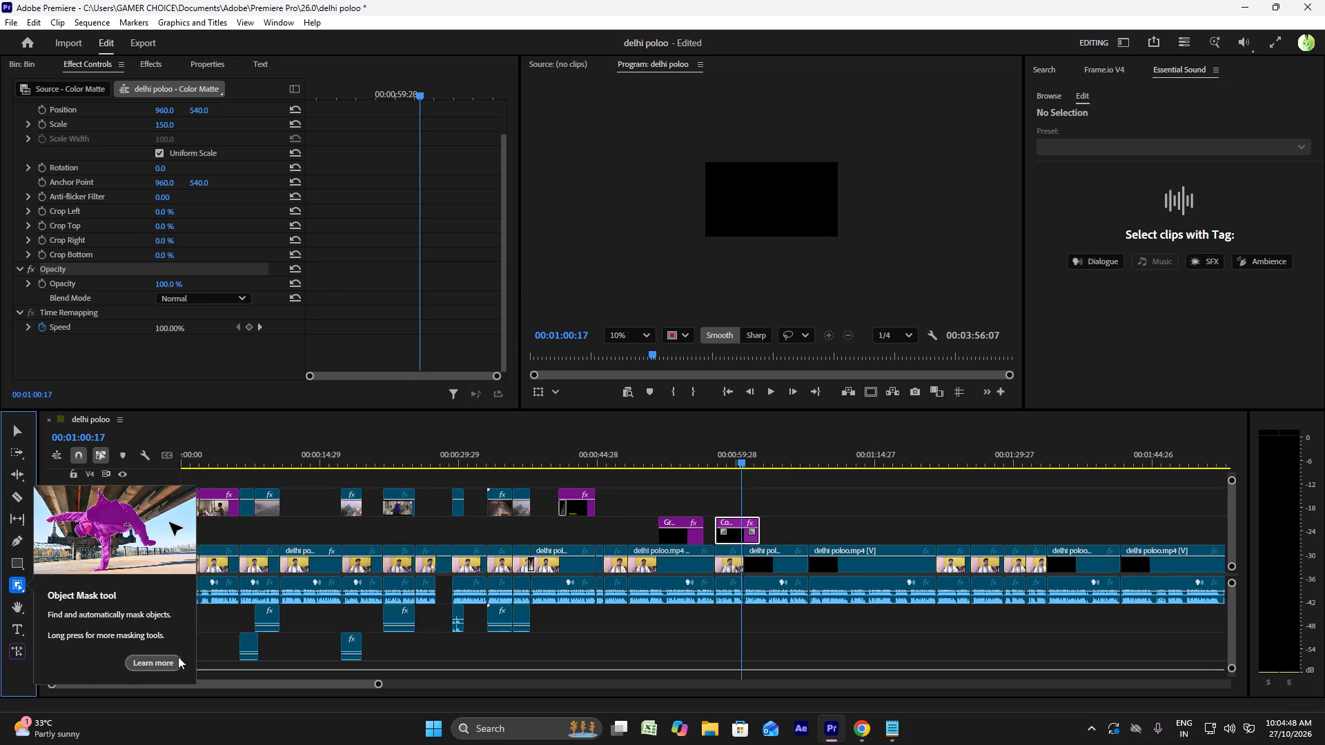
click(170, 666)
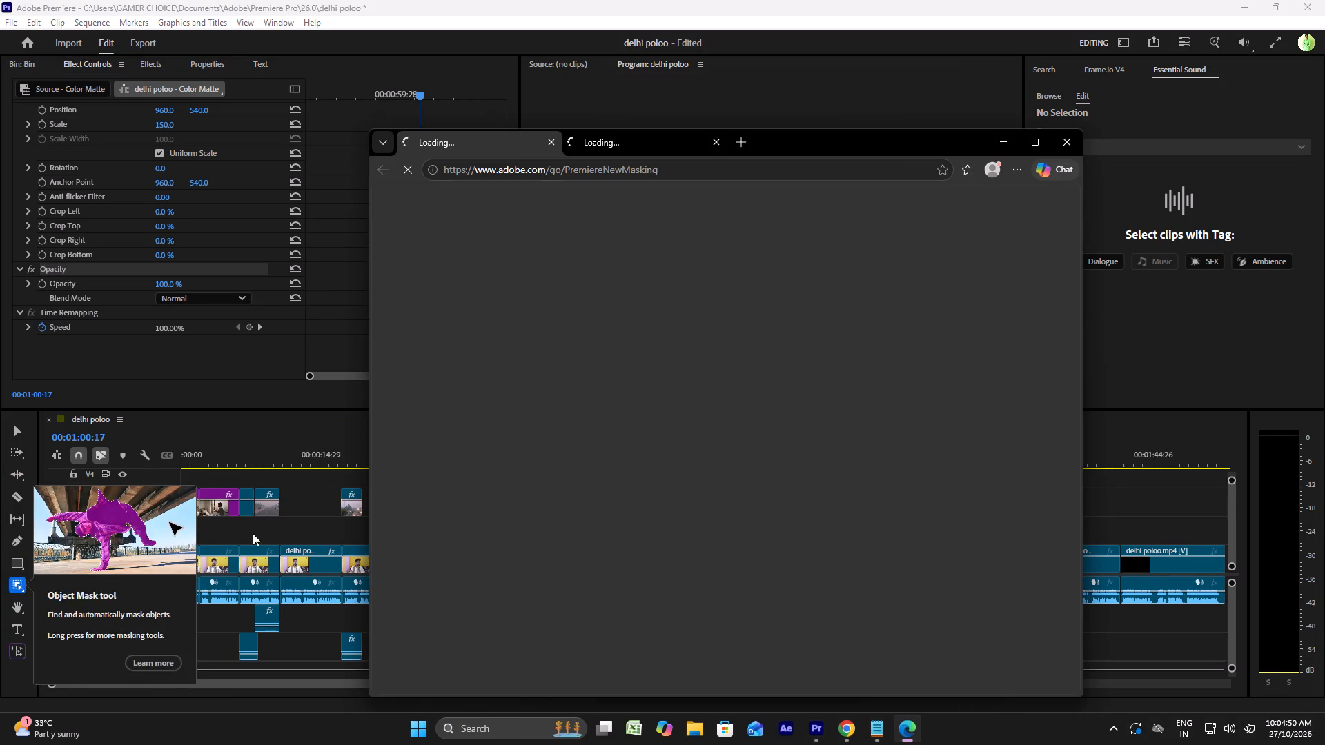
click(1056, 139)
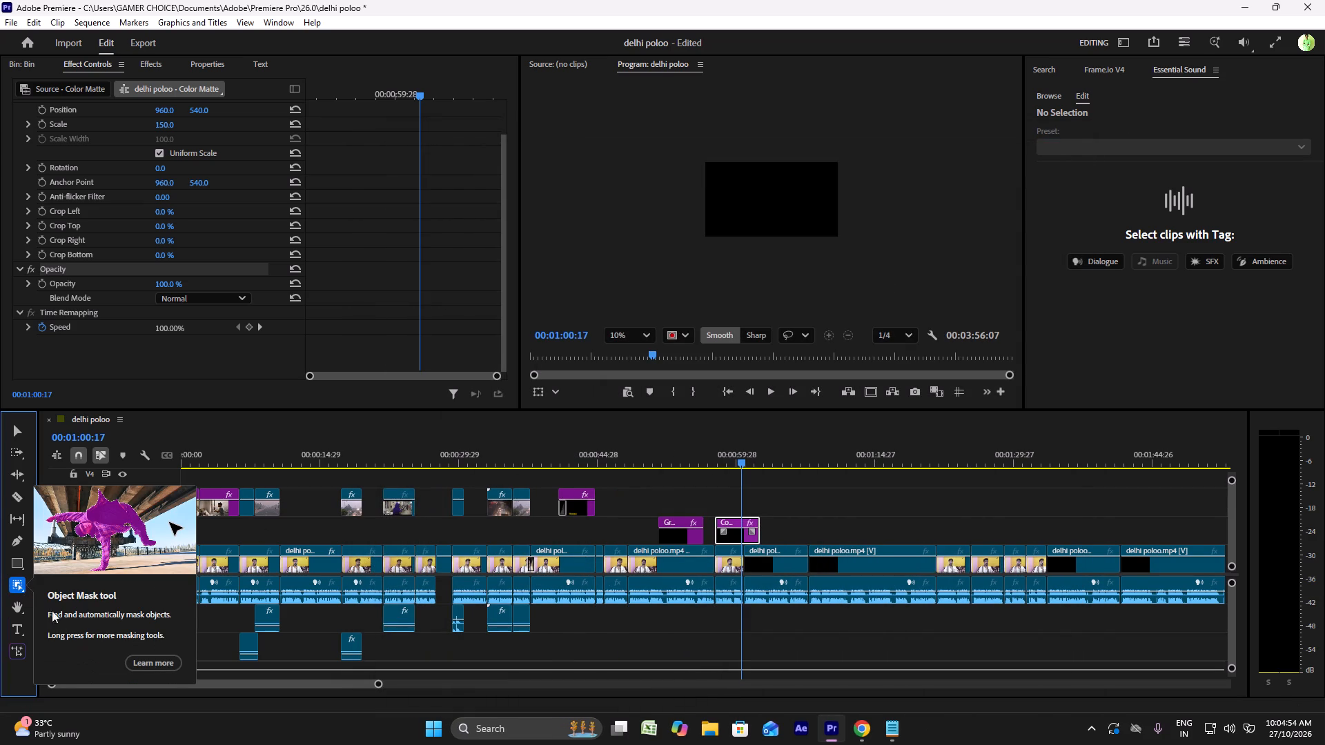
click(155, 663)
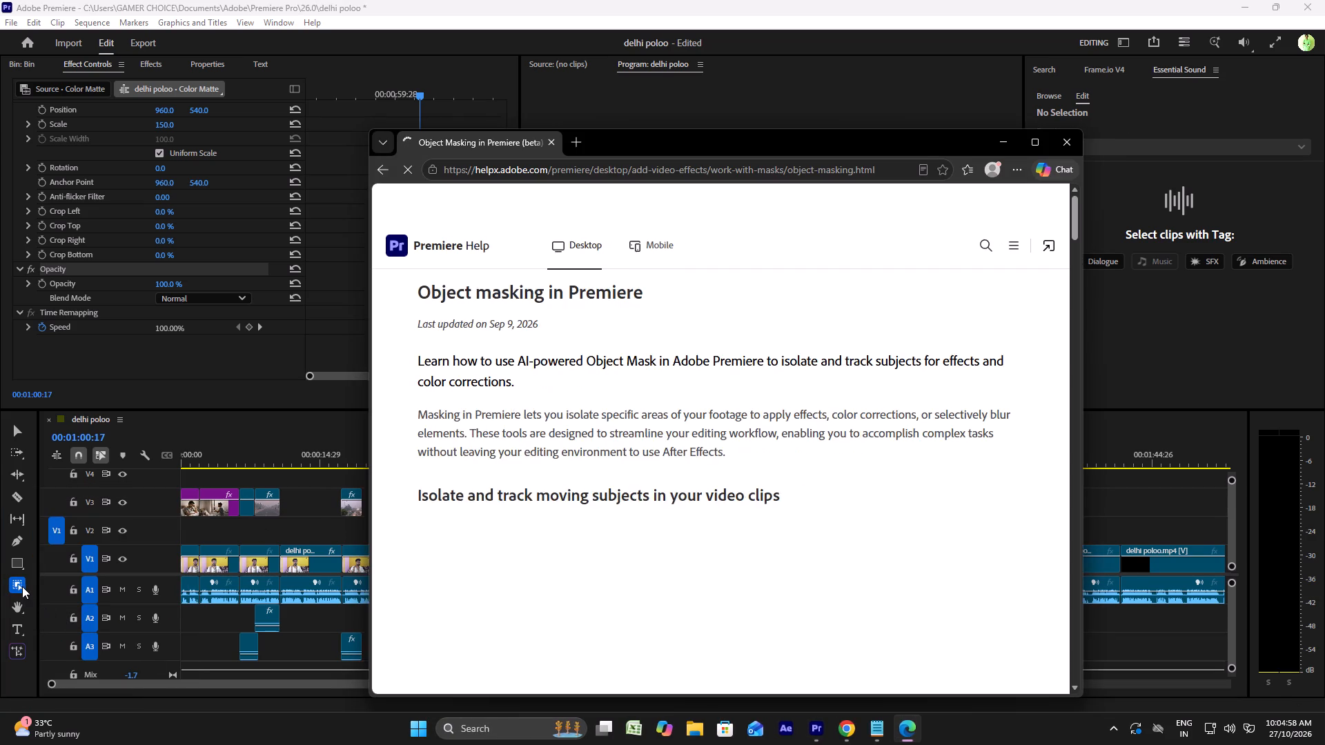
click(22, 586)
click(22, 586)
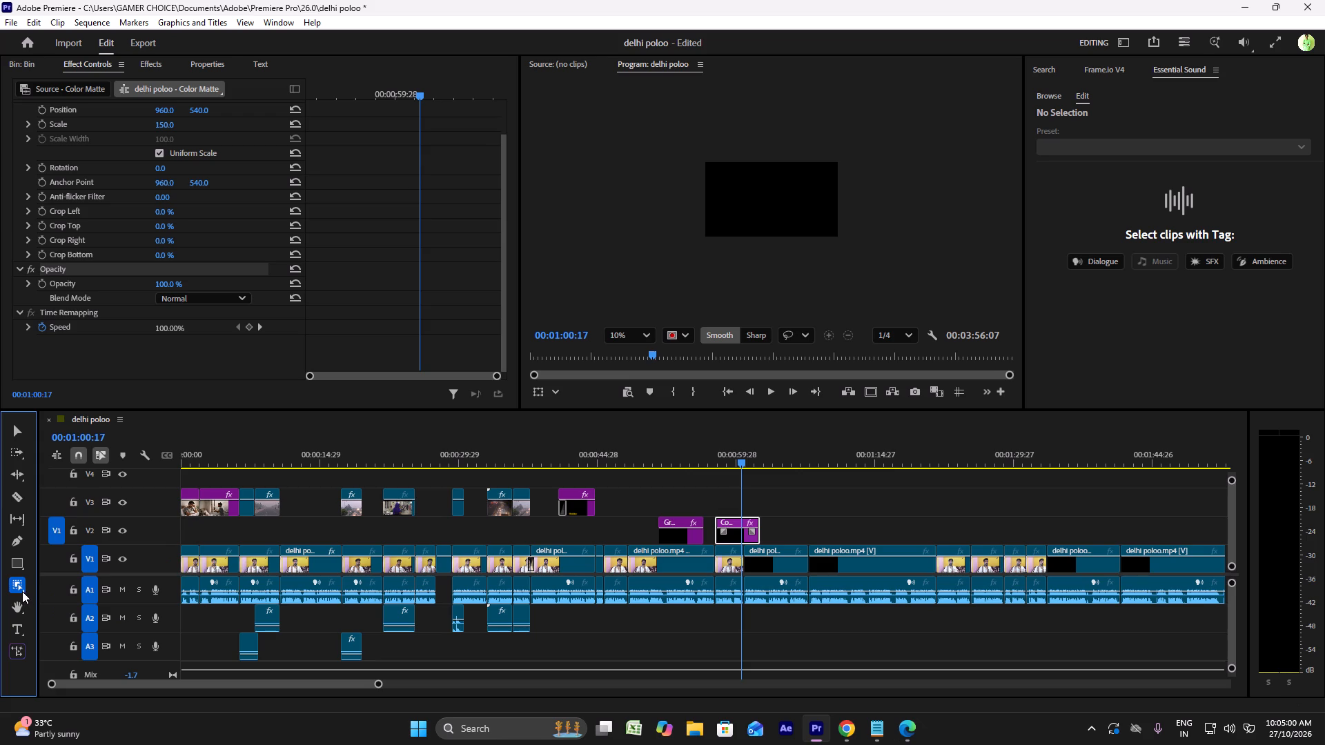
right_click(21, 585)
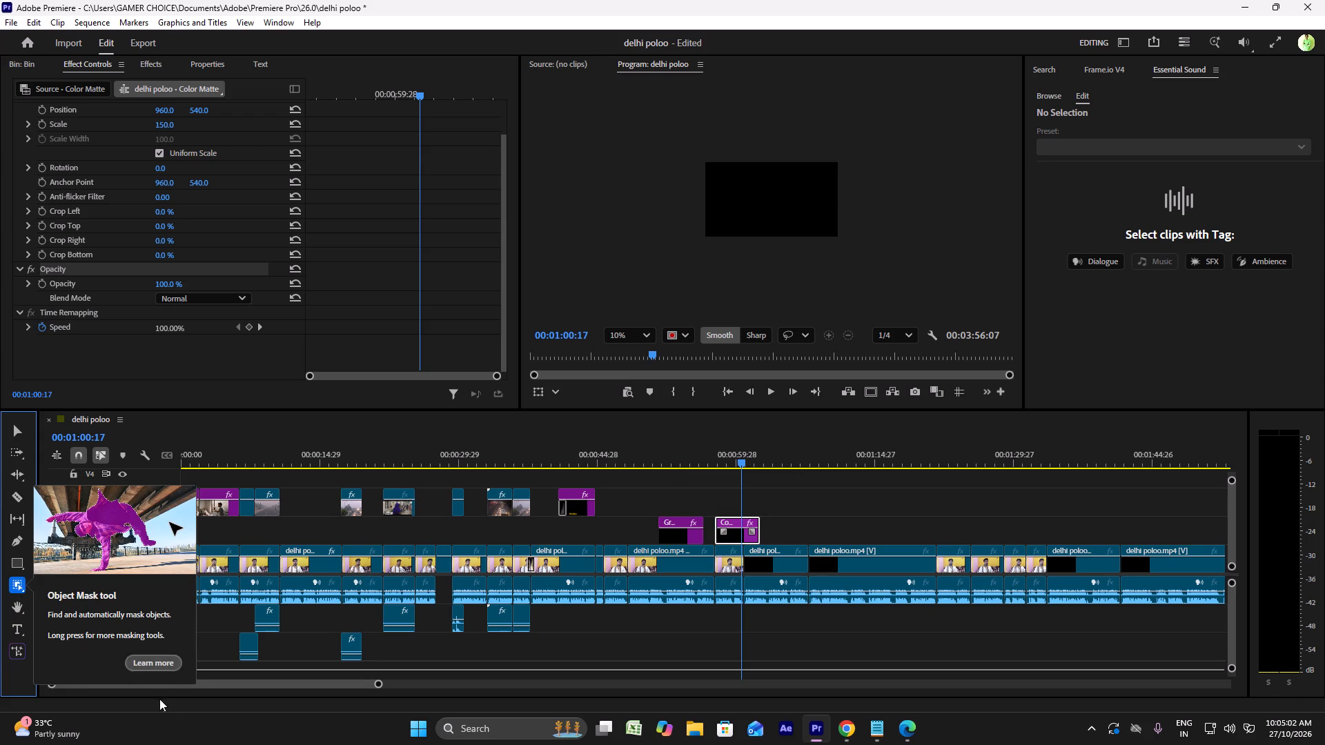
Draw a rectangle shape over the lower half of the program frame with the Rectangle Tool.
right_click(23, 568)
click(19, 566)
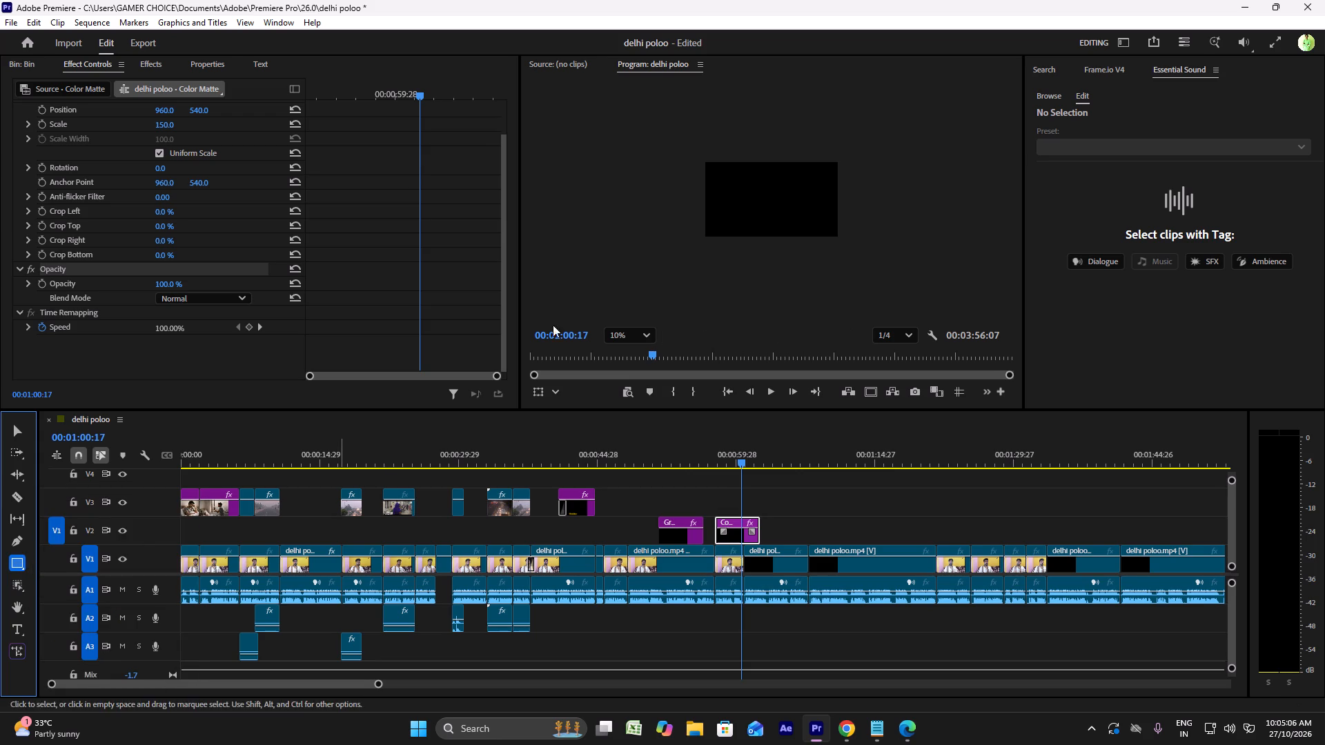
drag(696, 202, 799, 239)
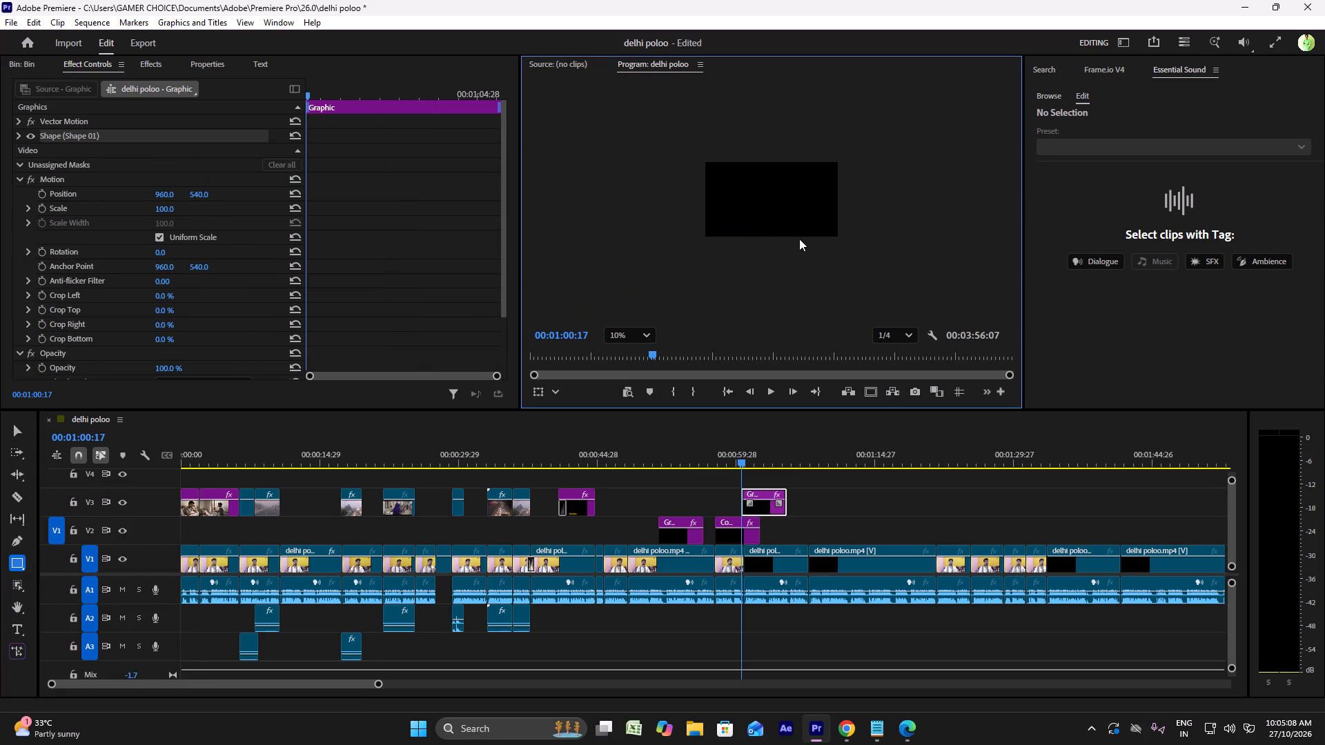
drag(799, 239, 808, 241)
Cut the newly drawn rectangle graphic on track V3 from the timeline.
key(Delete)
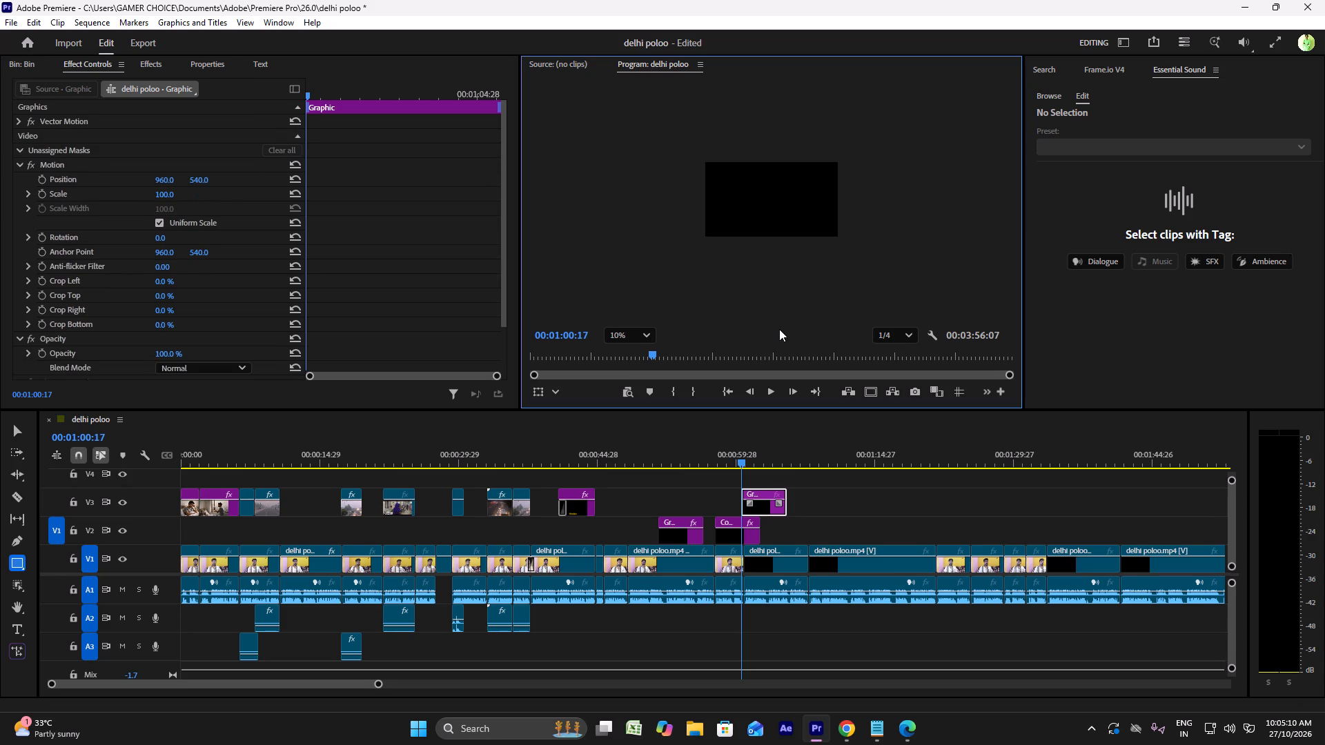
key(Delete)
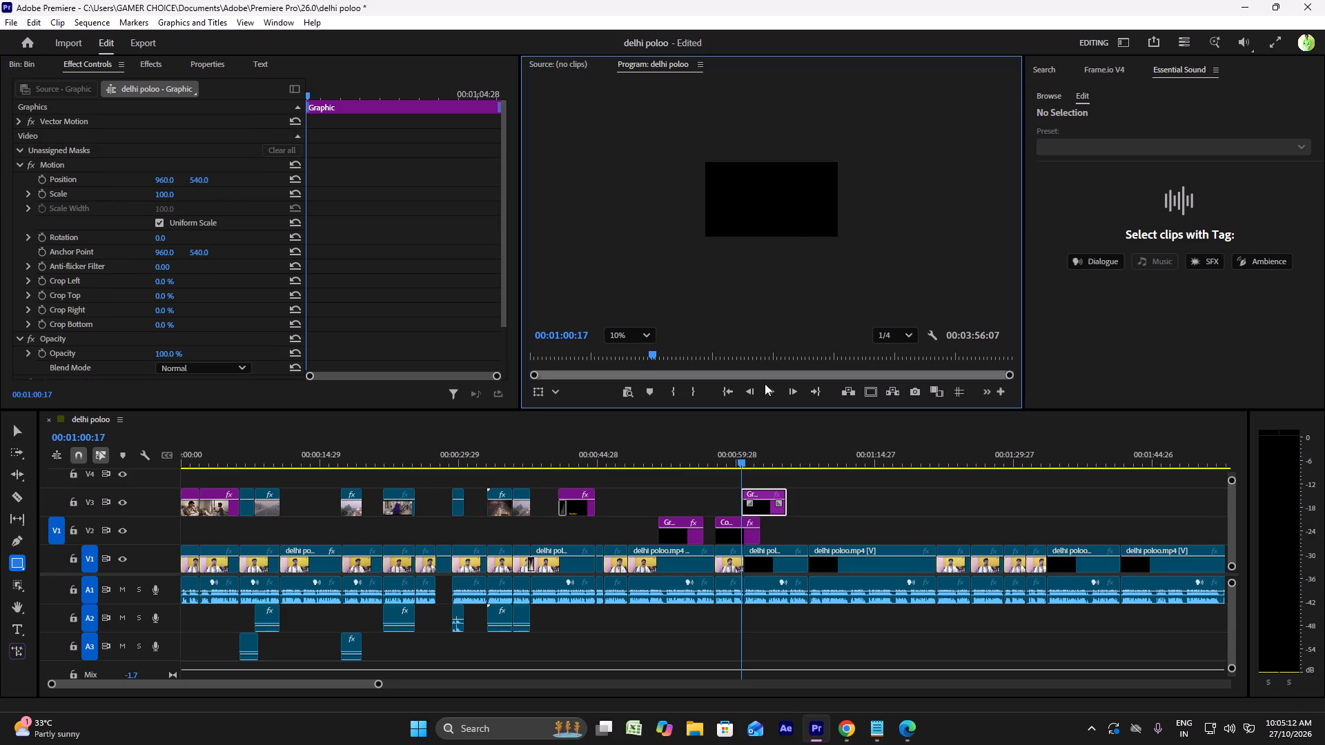
right_click(761, 497)
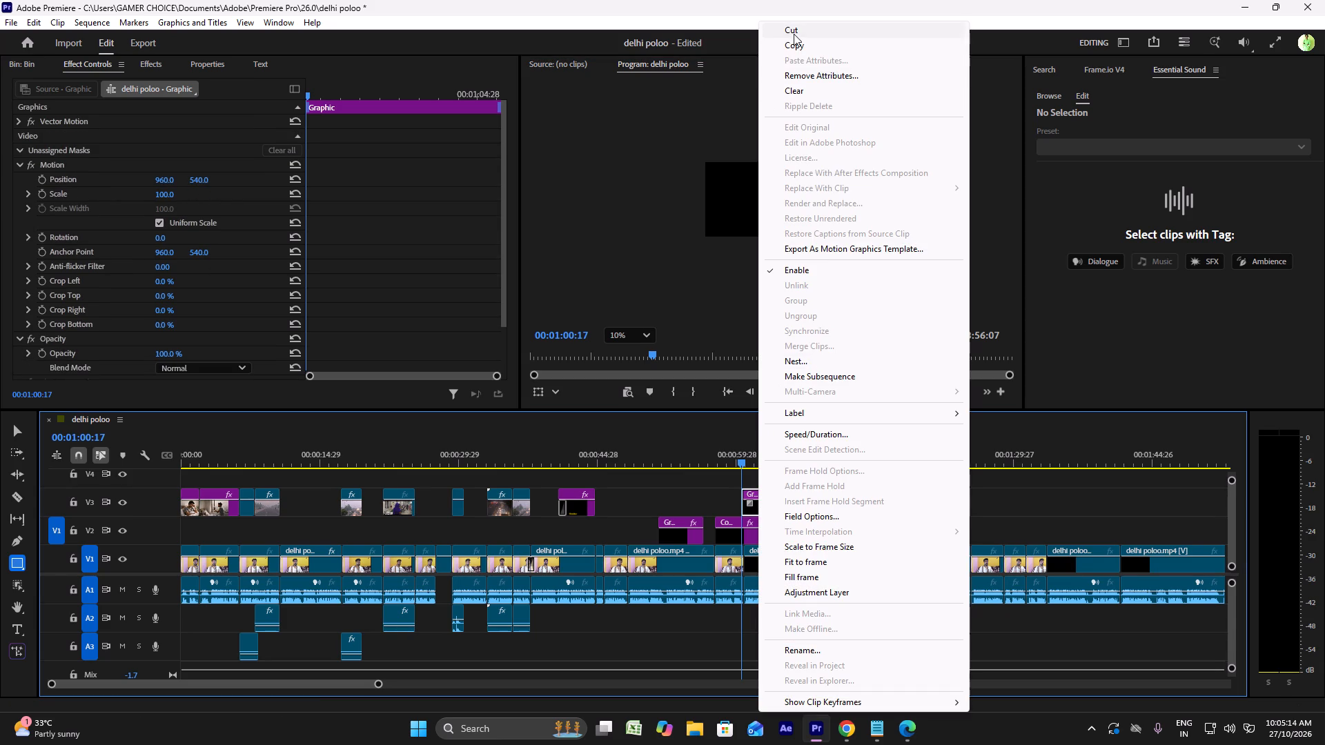
click(794, 34)
Review the footage around 00:00:52 to 00:00:55 and delete the graphic clip there on track V2.
click(716, 462)
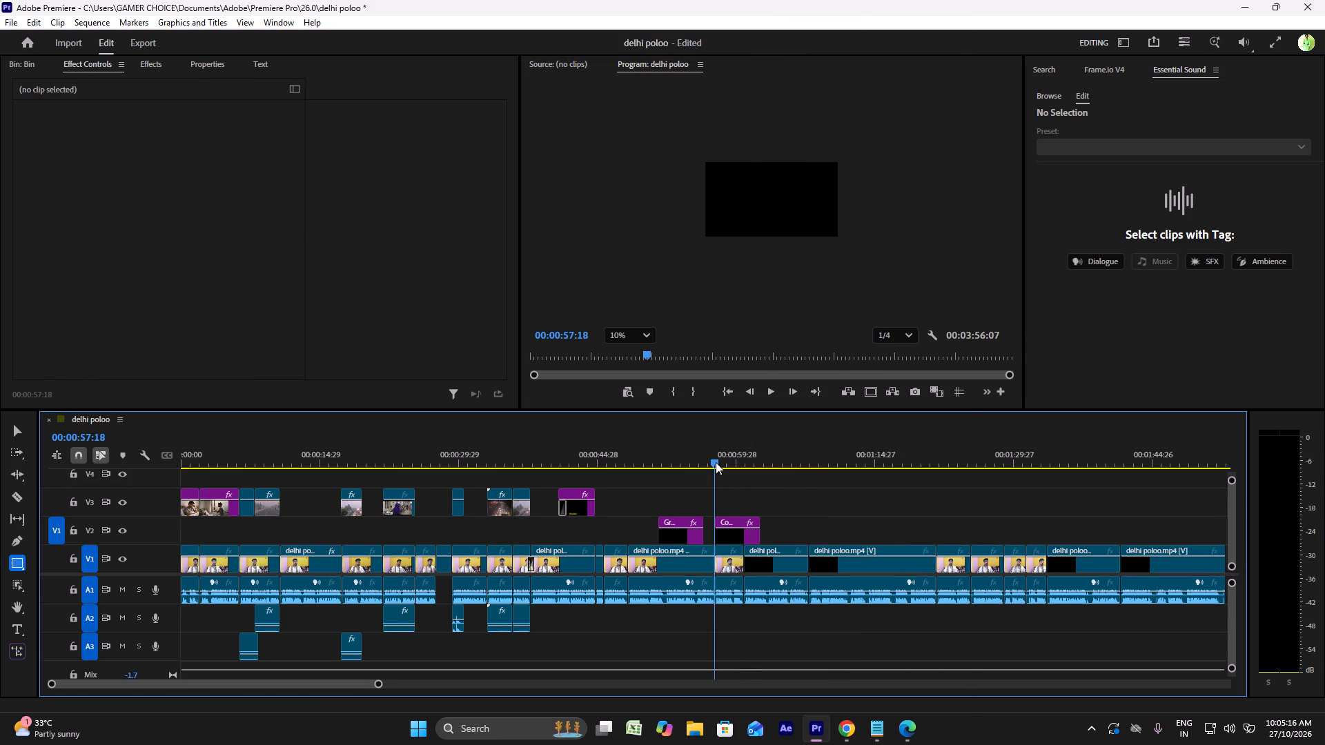
drag(716, 461, 669, 454)
click(669, 454)
click(669, 463)
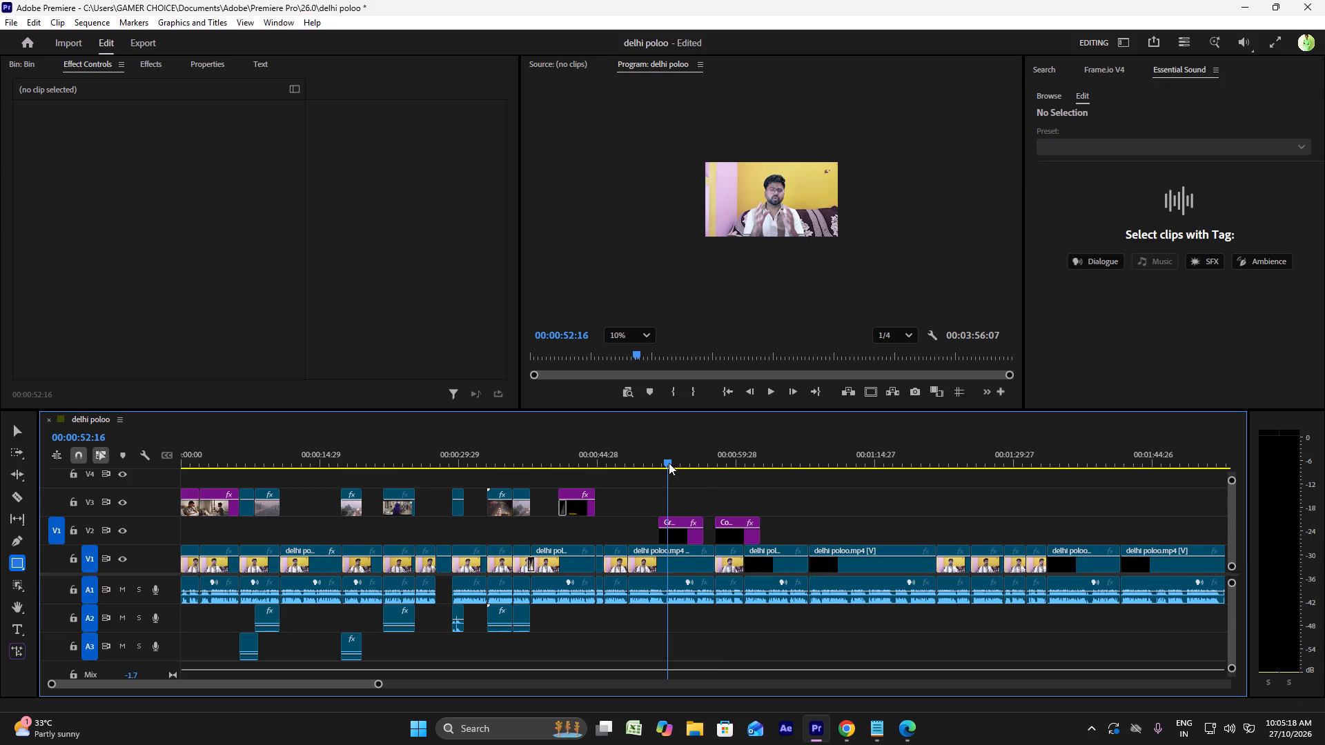
drag(667, 461, 696, 460)
click(684, 534)
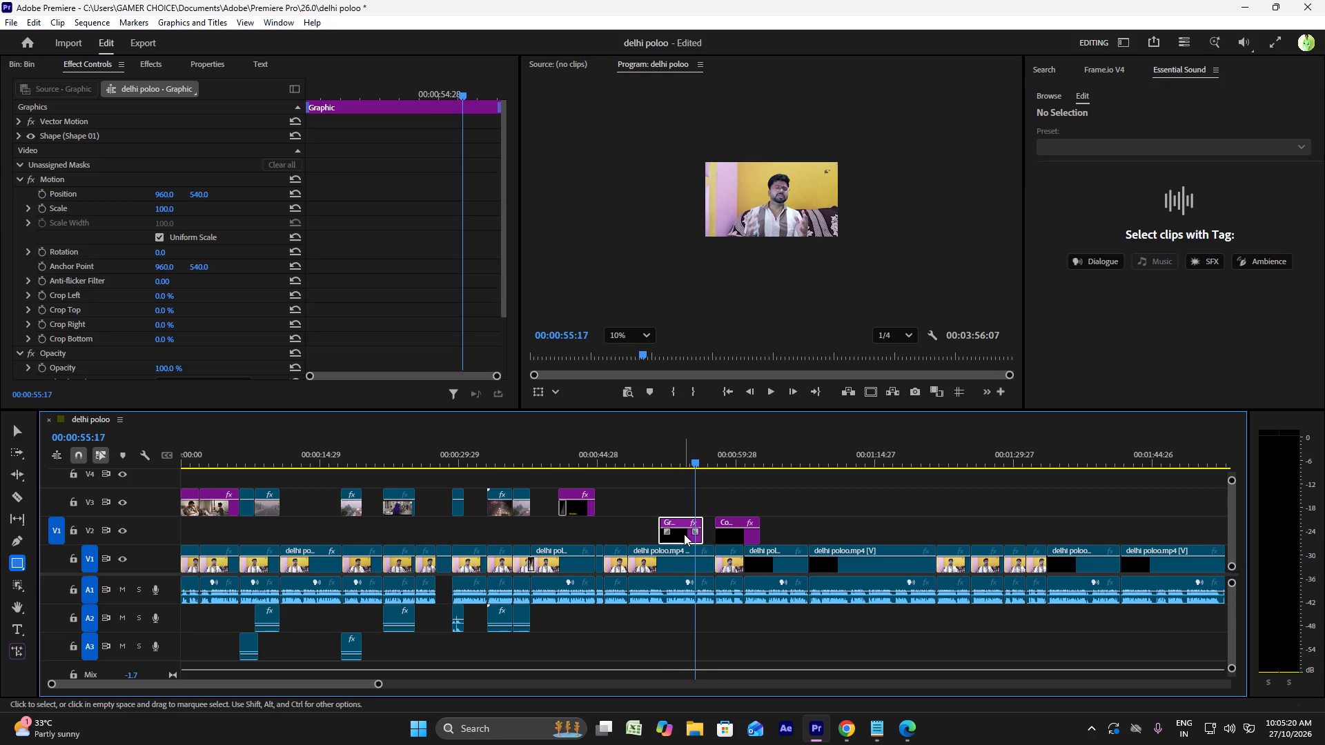
key(Delete)
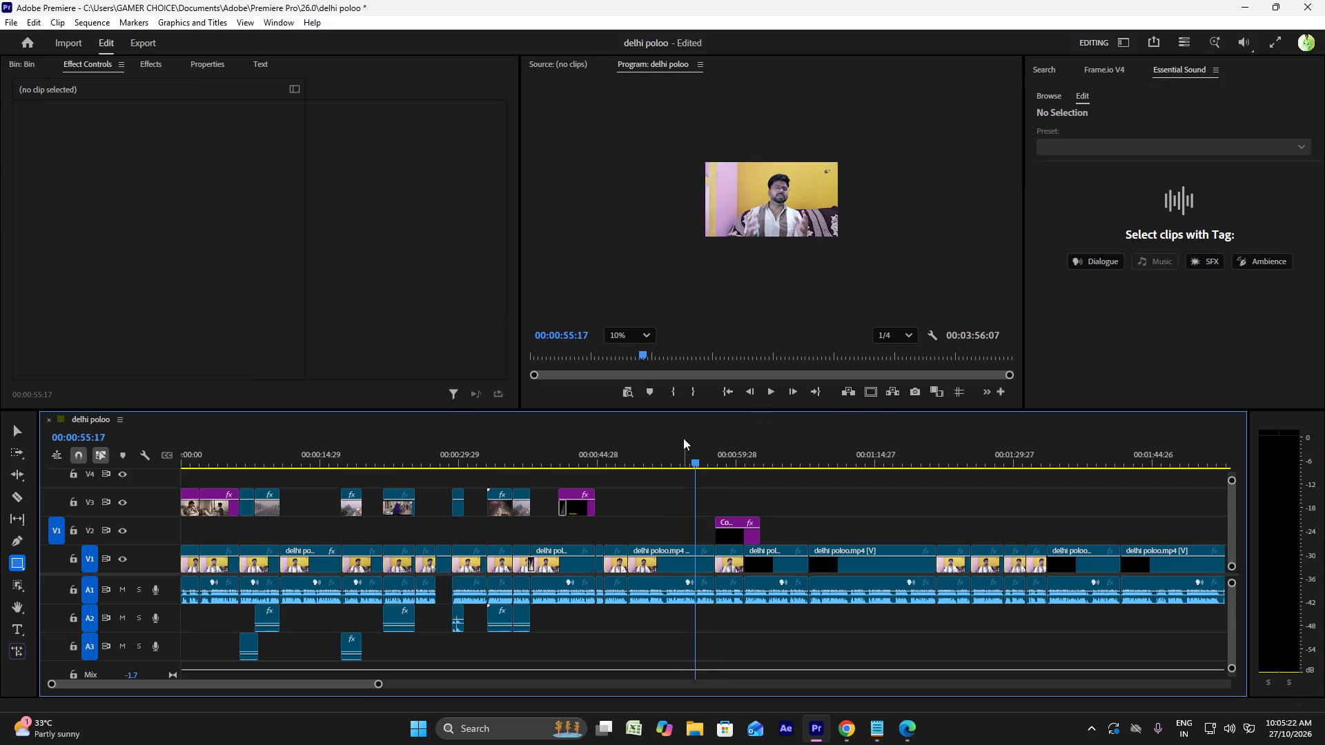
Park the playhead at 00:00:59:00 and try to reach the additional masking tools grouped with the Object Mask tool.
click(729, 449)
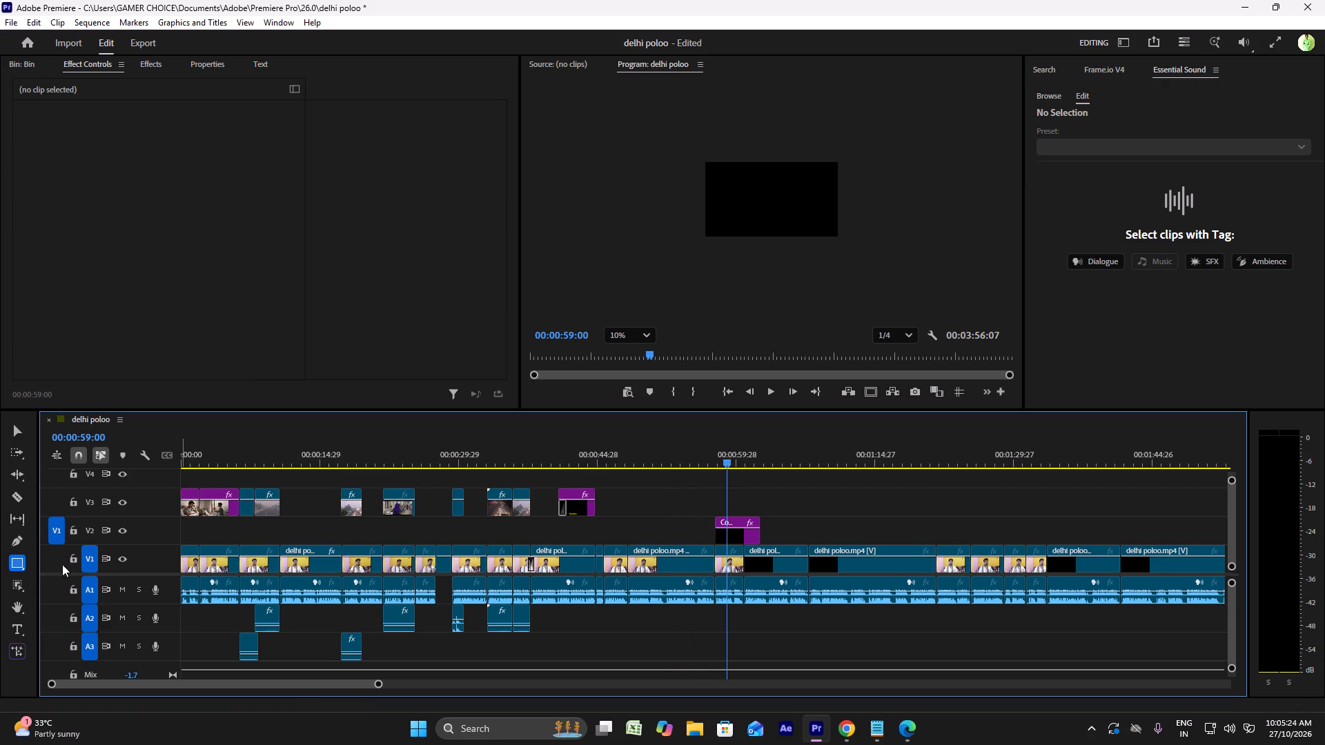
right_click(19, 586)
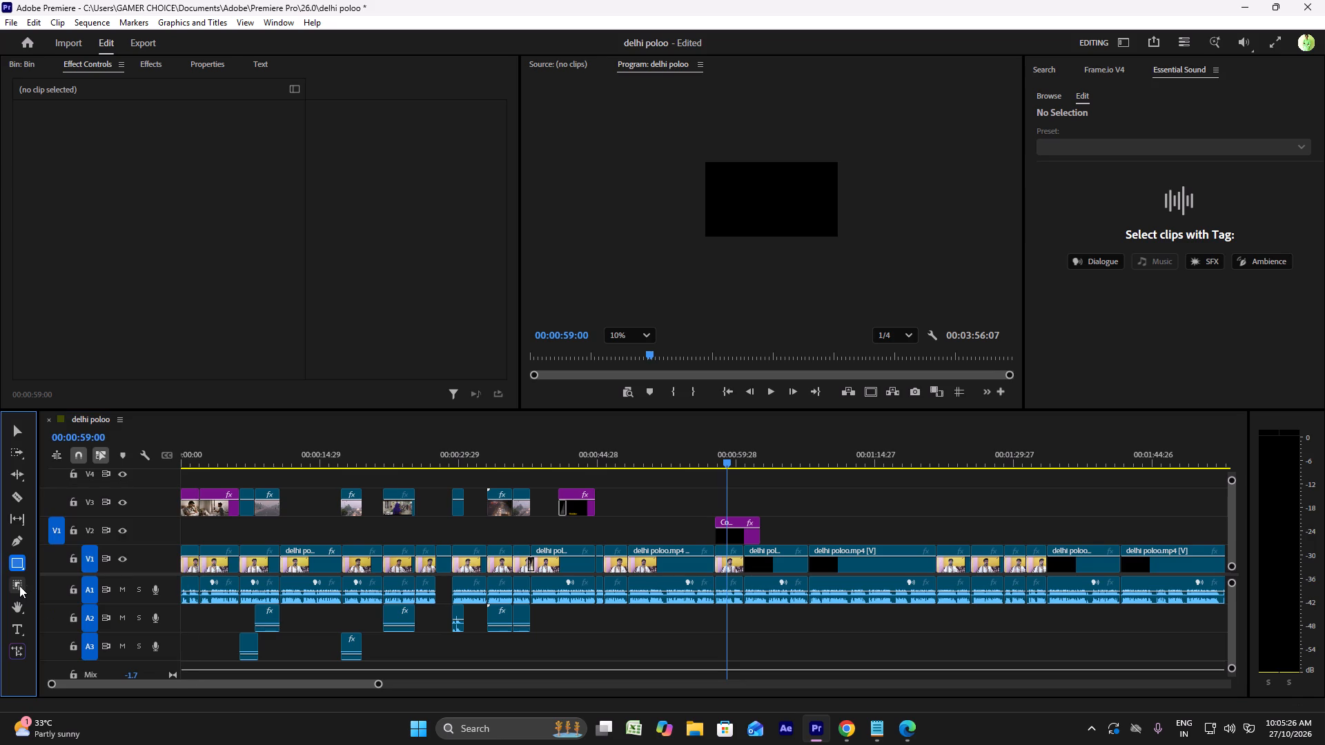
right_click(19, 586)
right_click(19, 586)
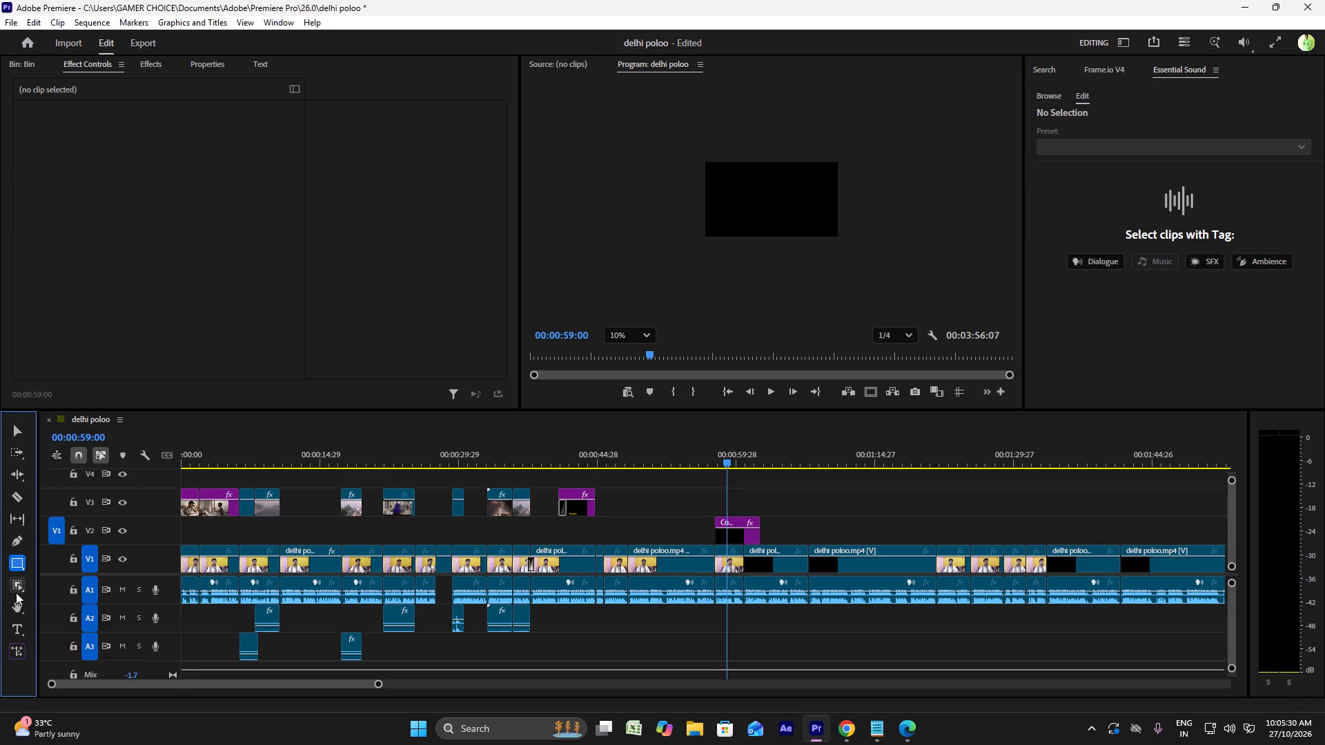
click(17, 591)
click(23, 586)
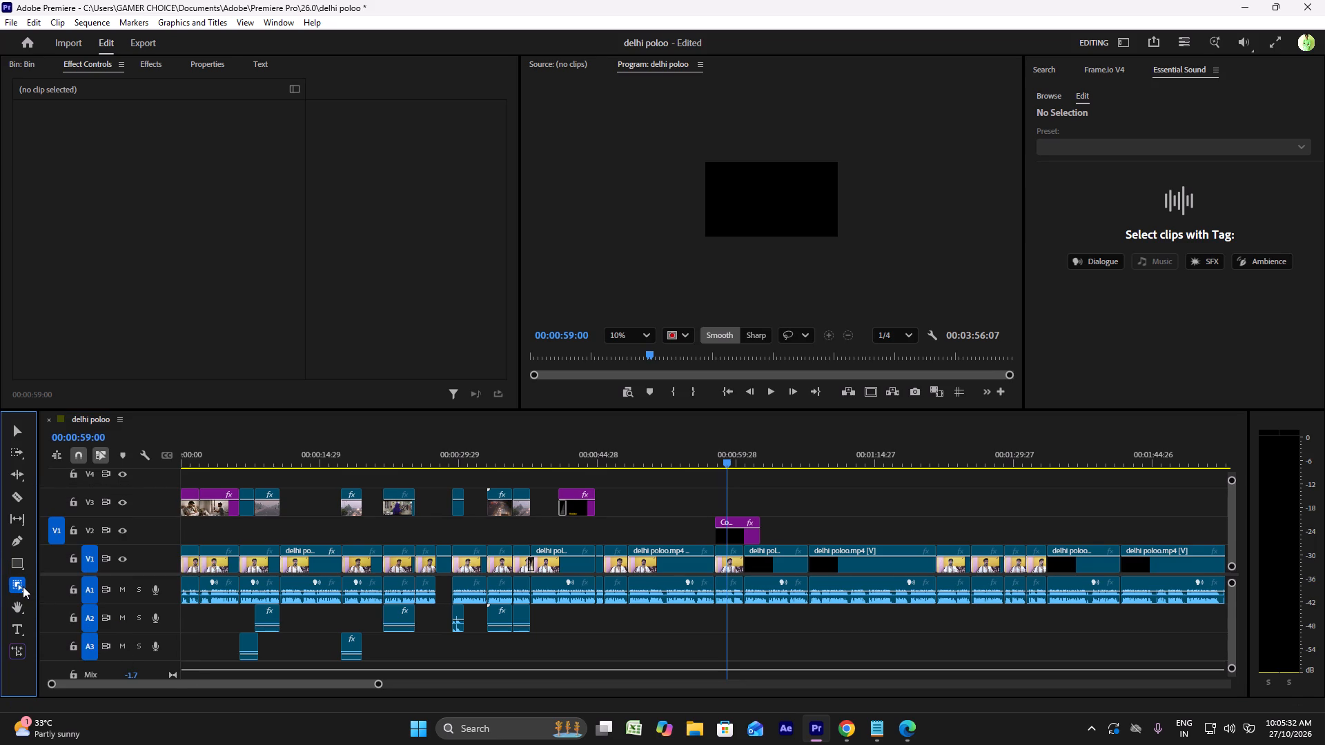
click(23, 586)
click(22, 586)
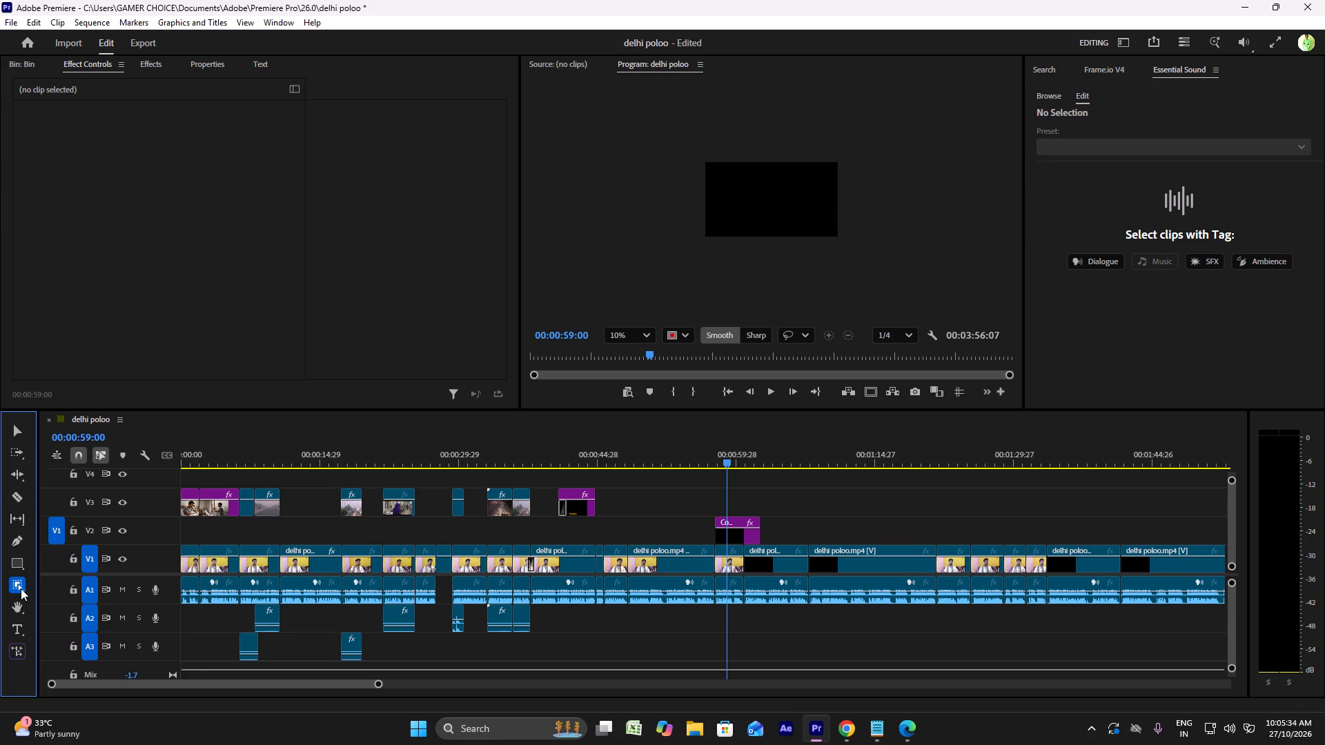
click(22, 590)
Open Adobe's help page on object masking in Premiere, check its tutorial video, and close the browser window.
click(142, 659)
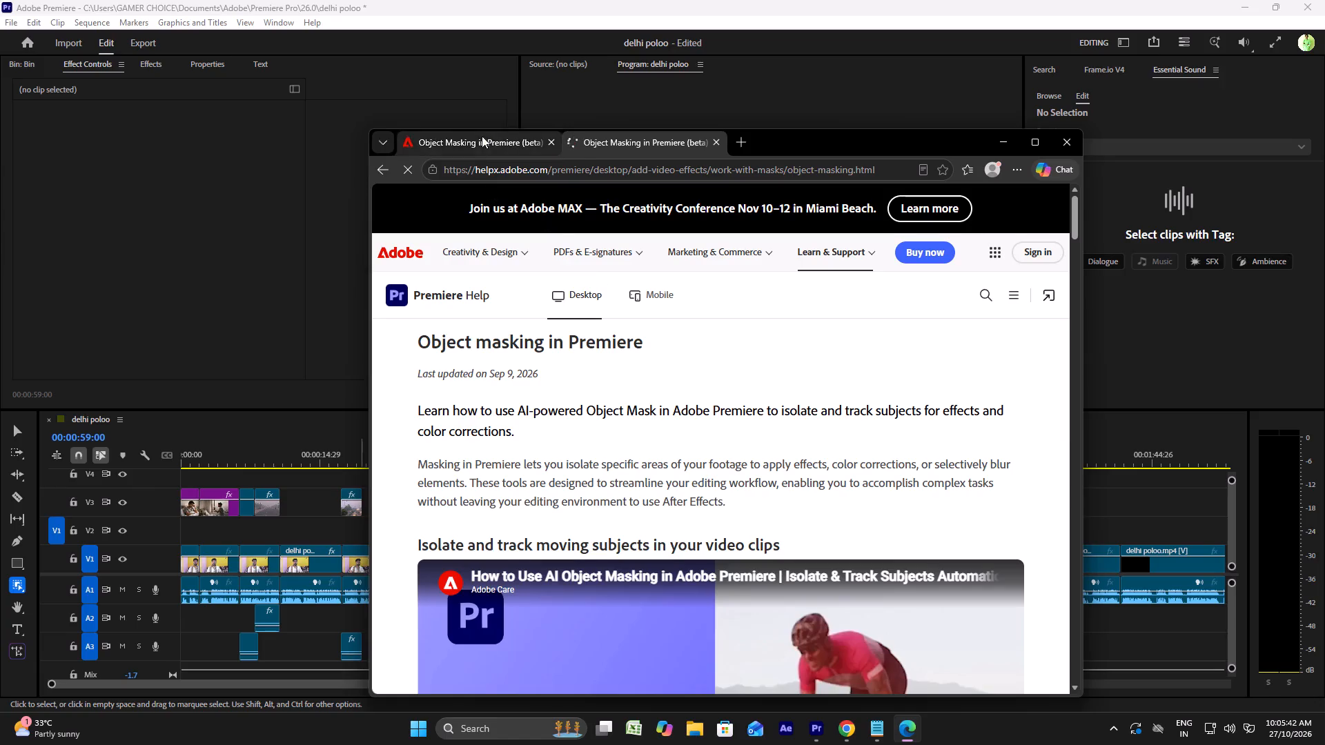
scroll(460, 474, down, 3)
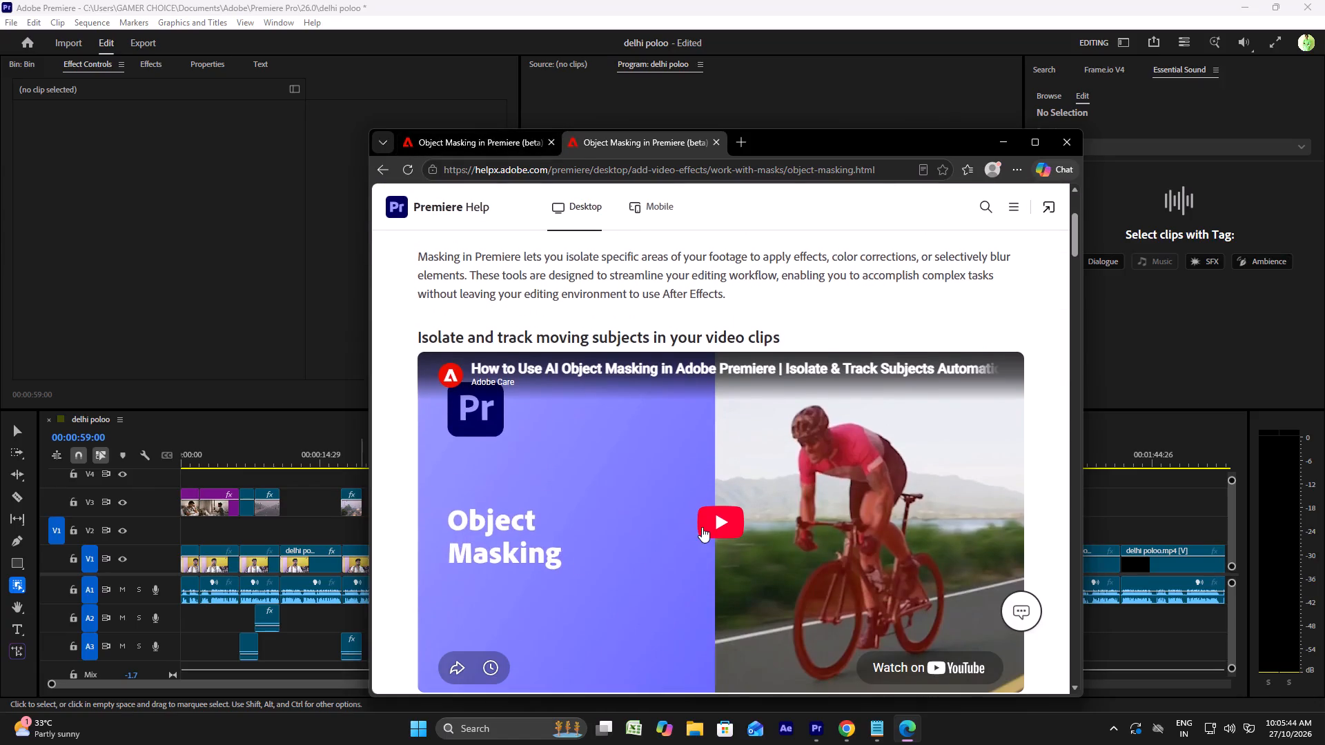
click(702, 527)
click(1062, 144)
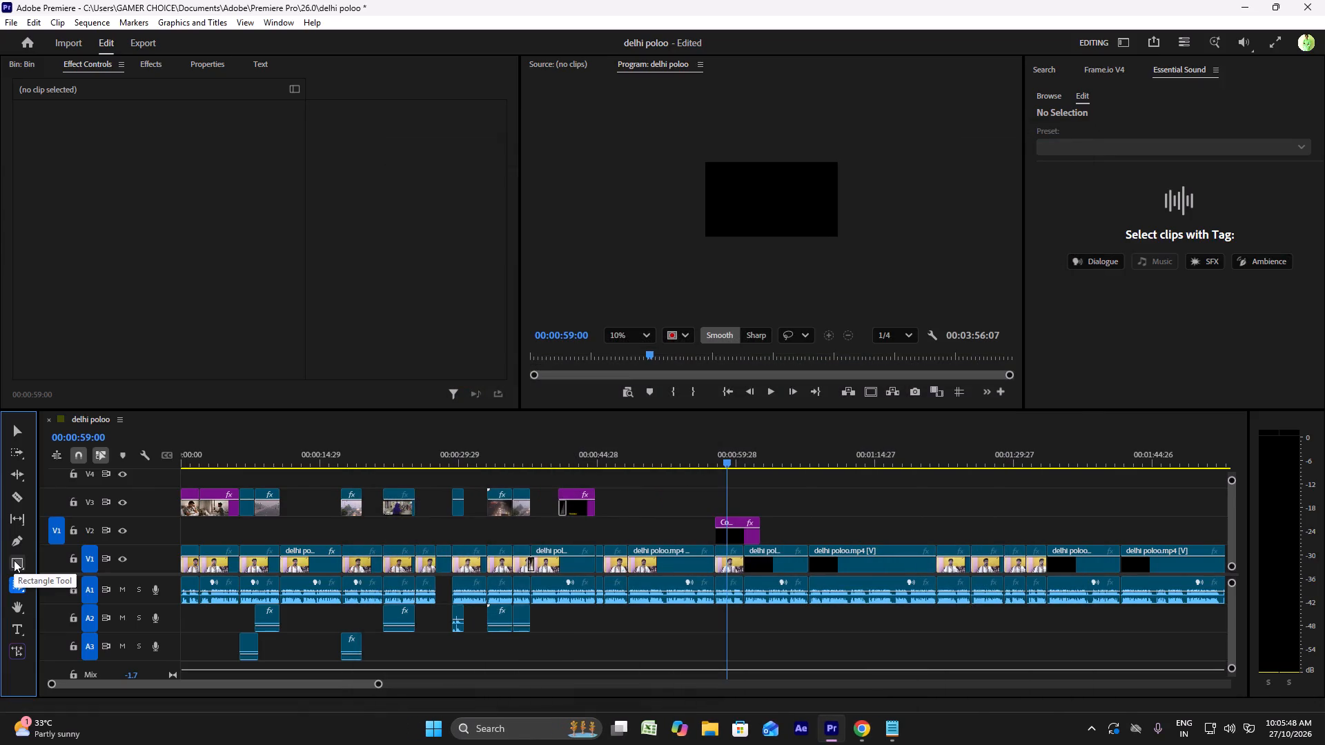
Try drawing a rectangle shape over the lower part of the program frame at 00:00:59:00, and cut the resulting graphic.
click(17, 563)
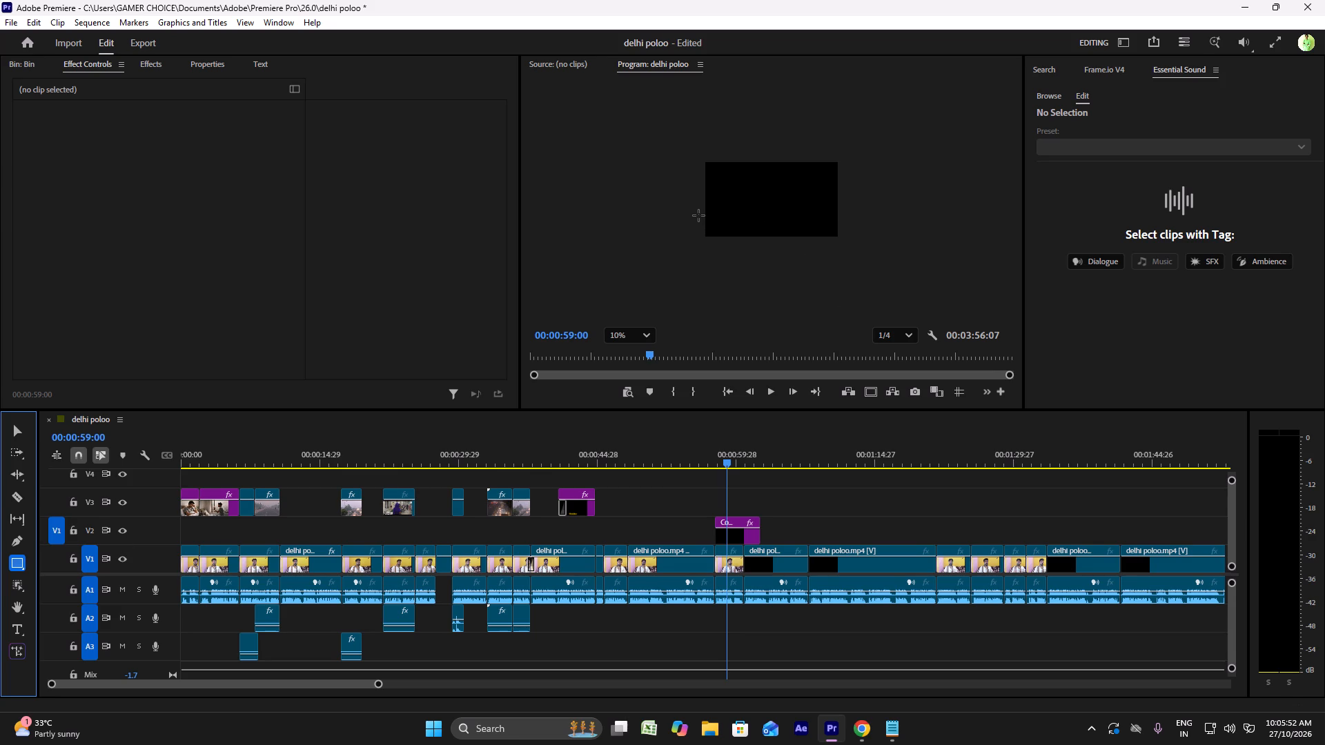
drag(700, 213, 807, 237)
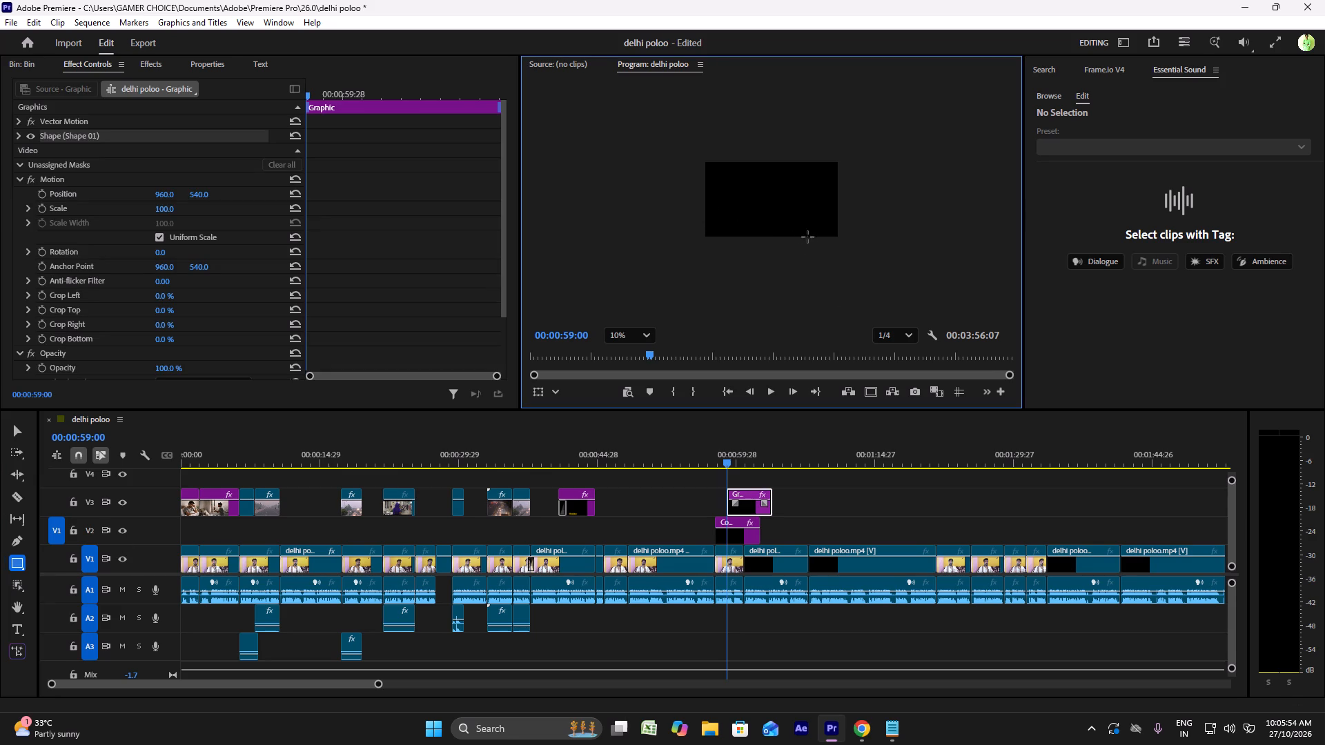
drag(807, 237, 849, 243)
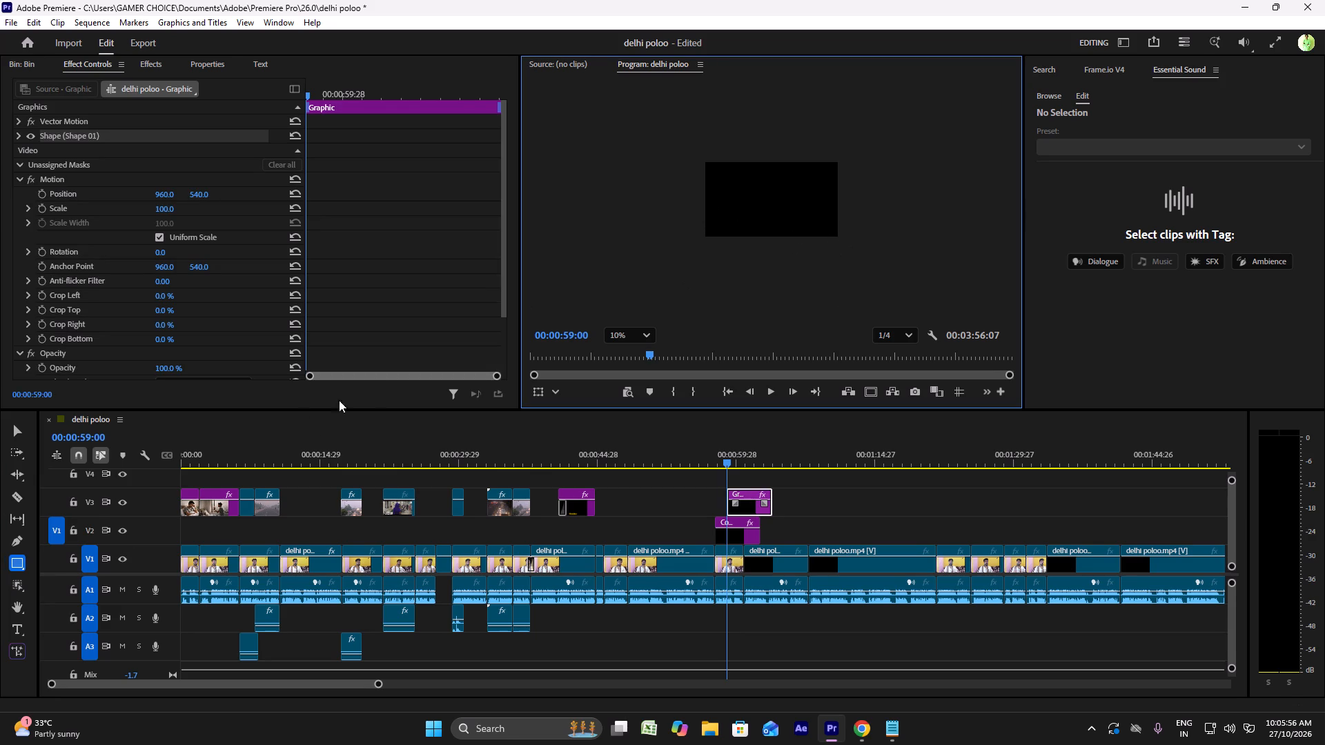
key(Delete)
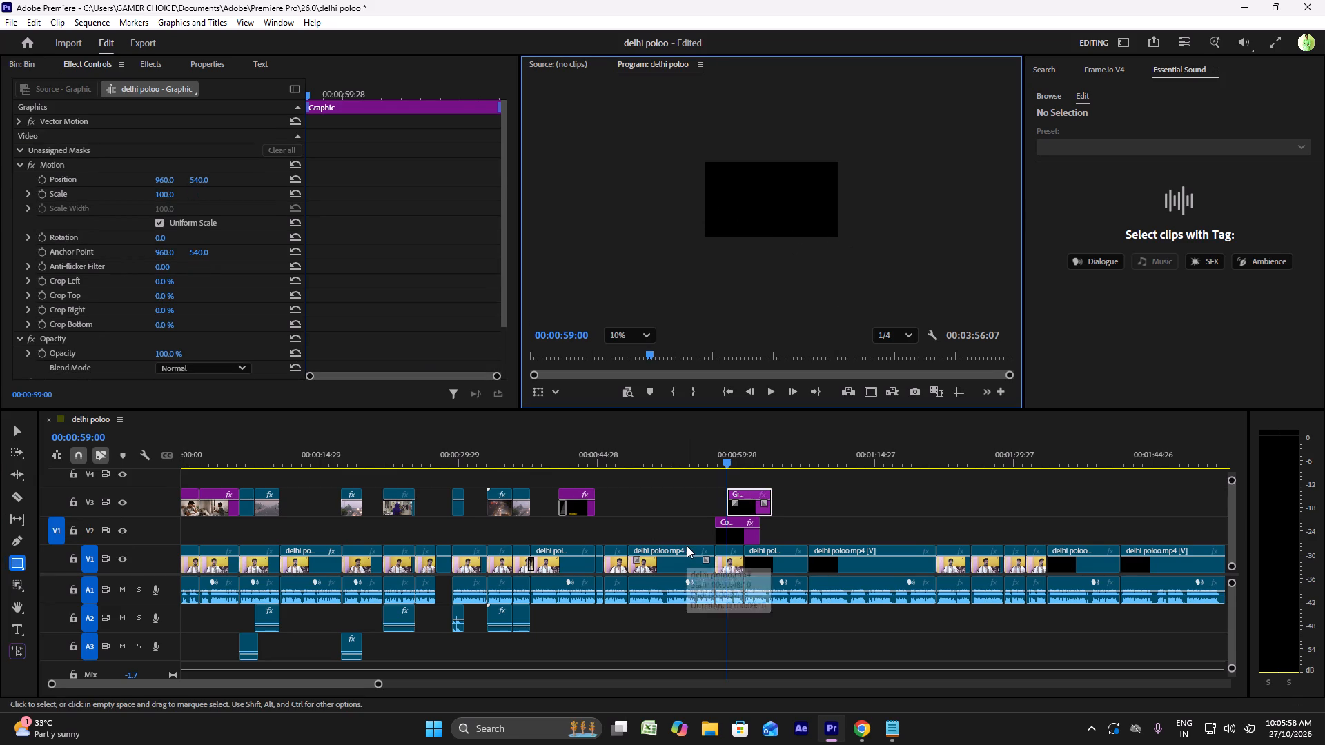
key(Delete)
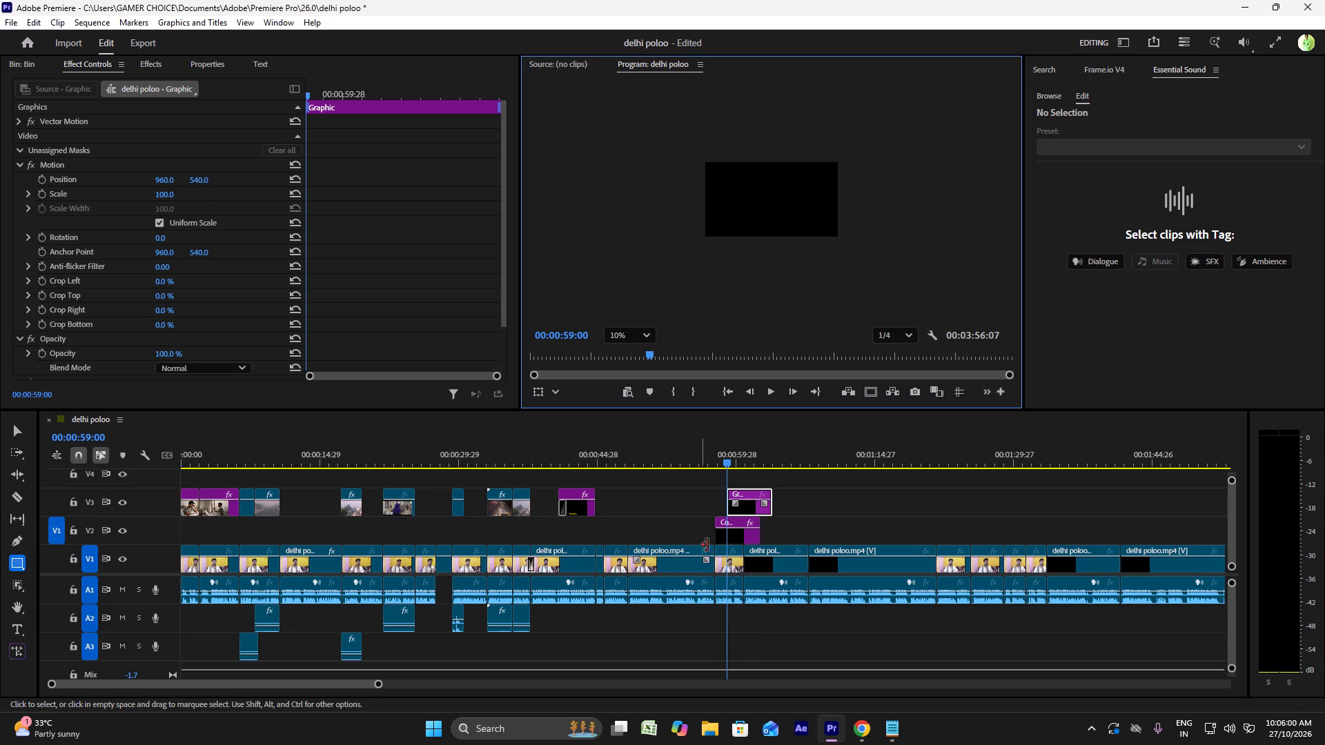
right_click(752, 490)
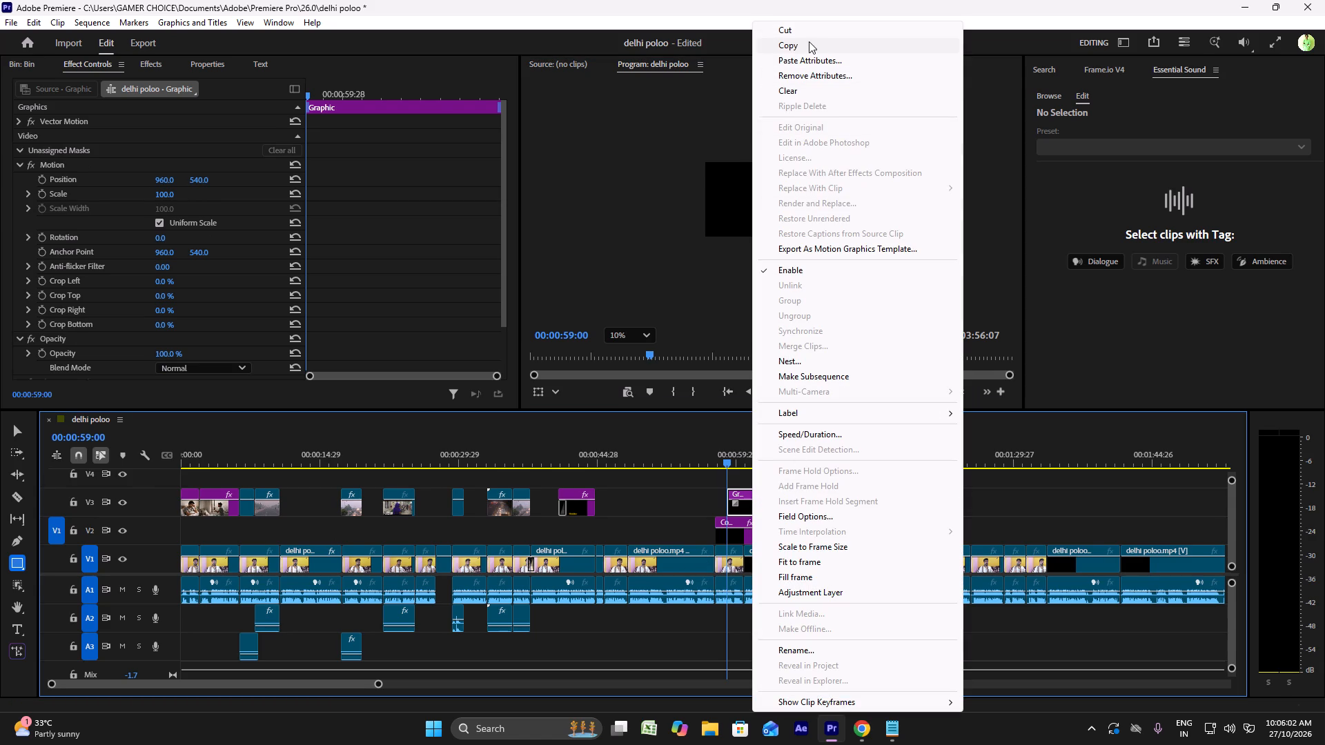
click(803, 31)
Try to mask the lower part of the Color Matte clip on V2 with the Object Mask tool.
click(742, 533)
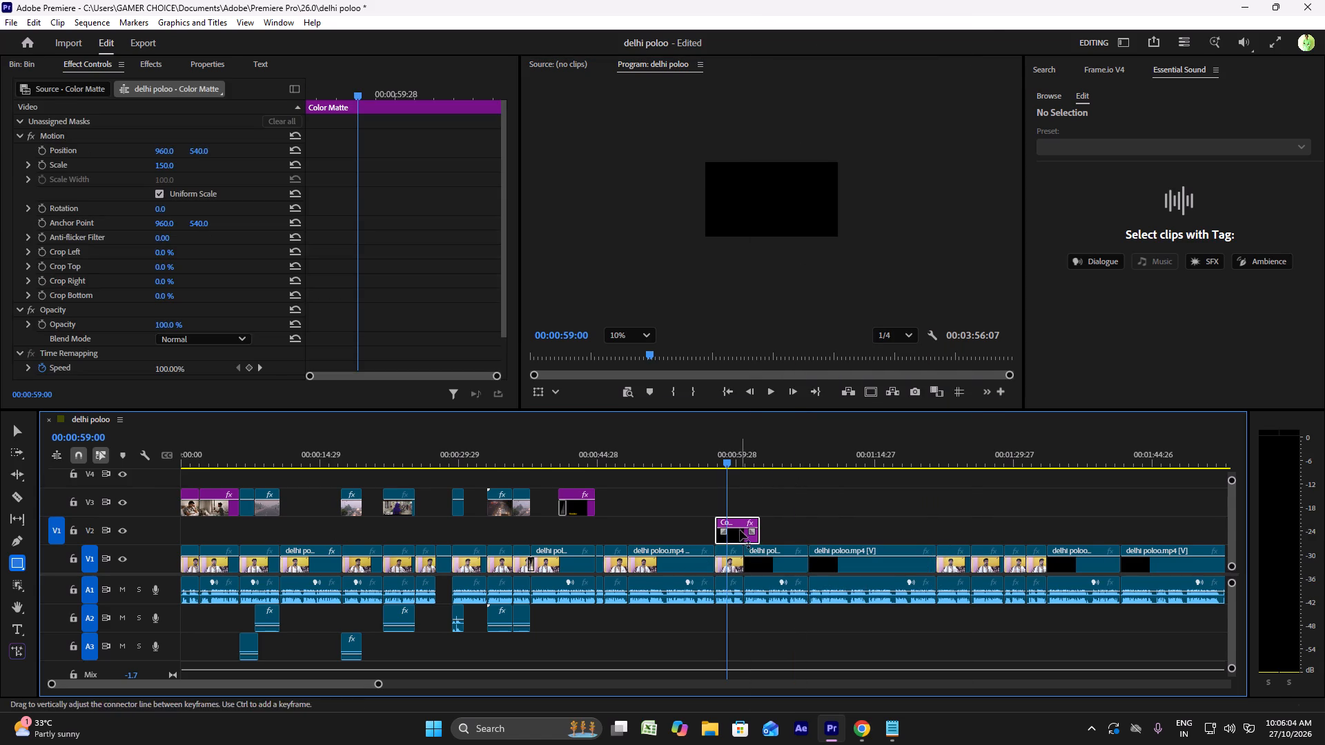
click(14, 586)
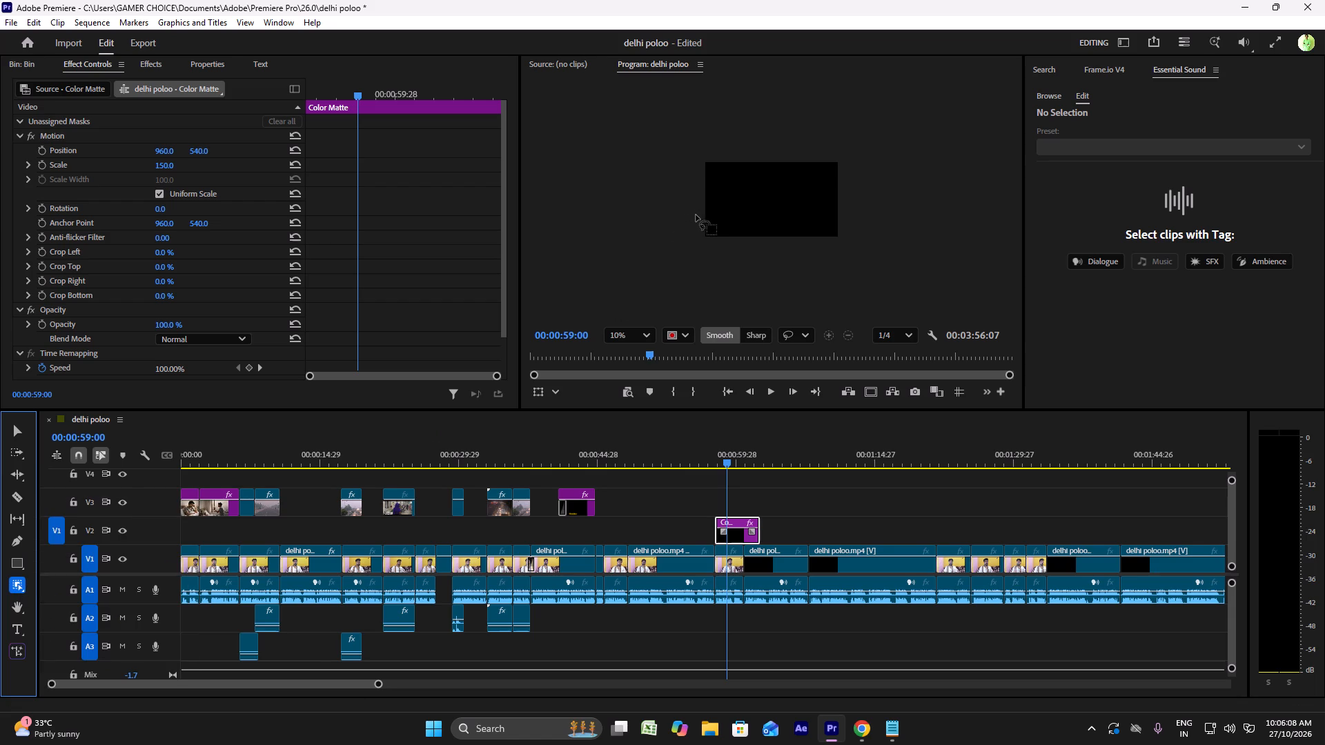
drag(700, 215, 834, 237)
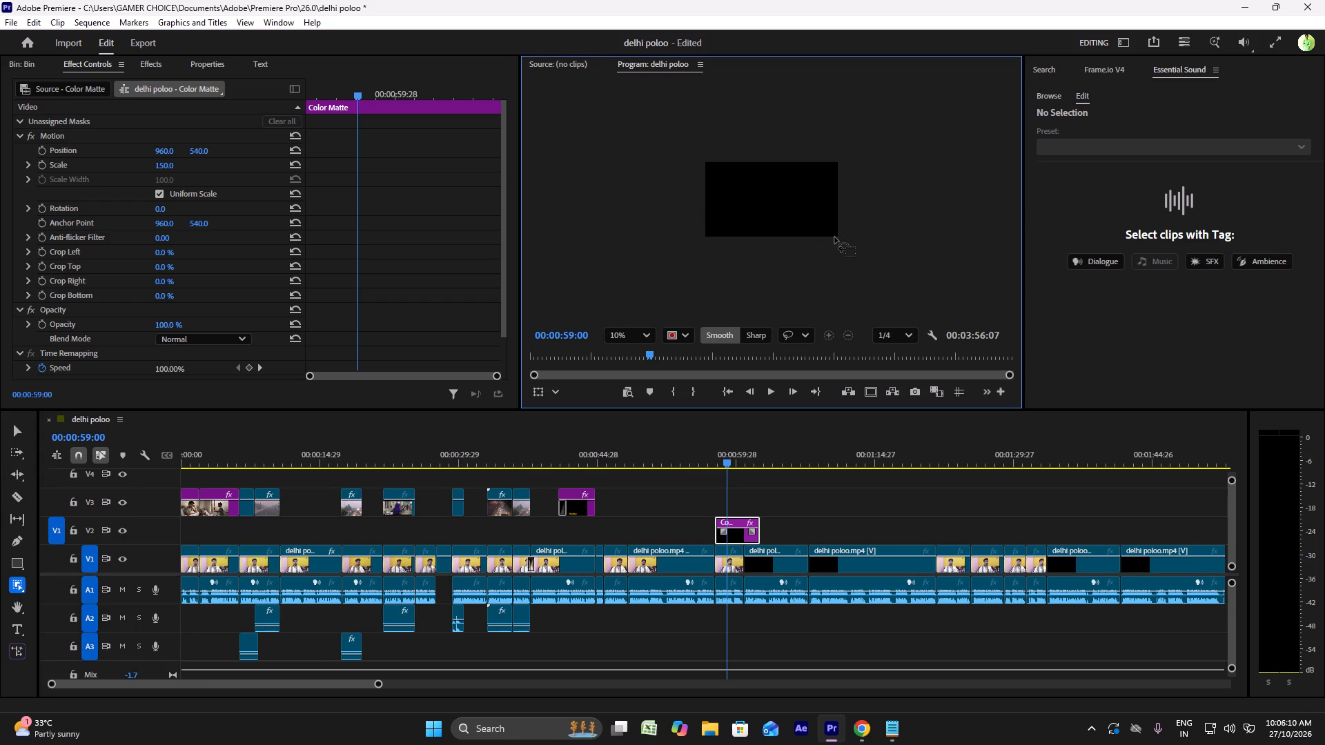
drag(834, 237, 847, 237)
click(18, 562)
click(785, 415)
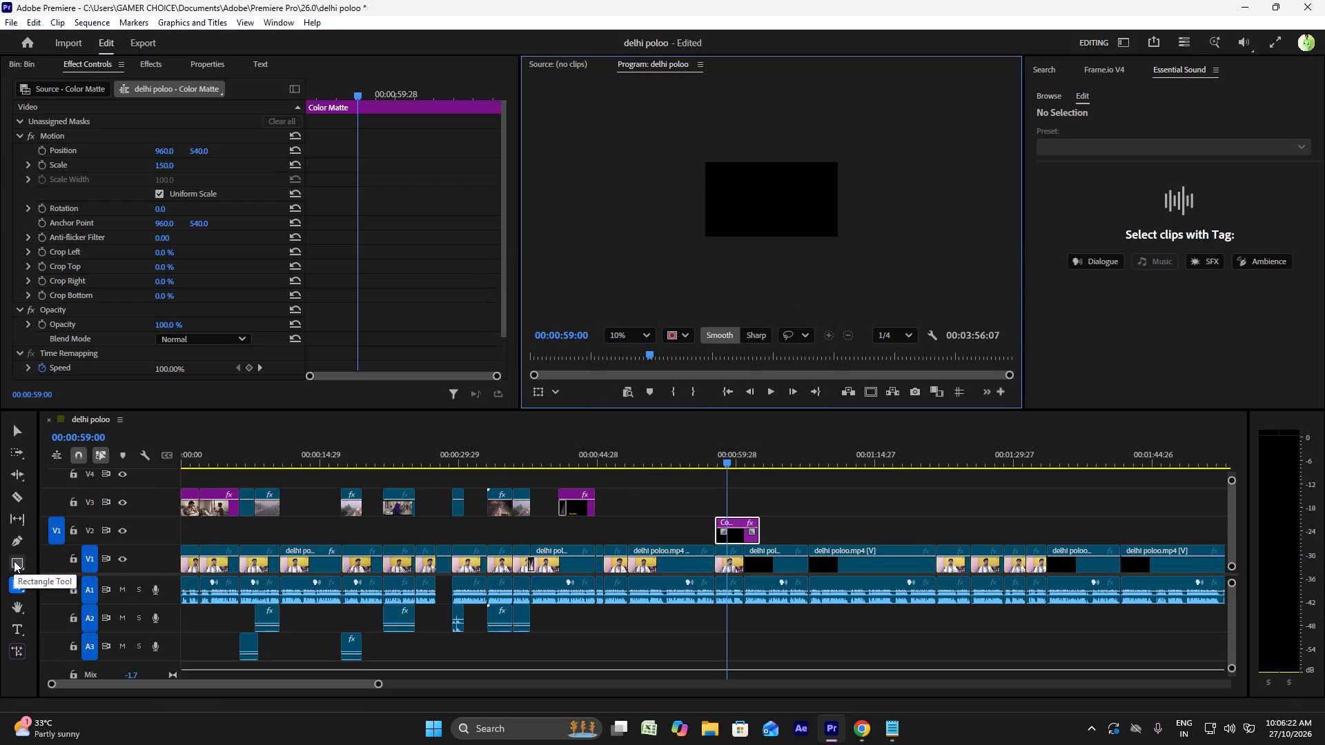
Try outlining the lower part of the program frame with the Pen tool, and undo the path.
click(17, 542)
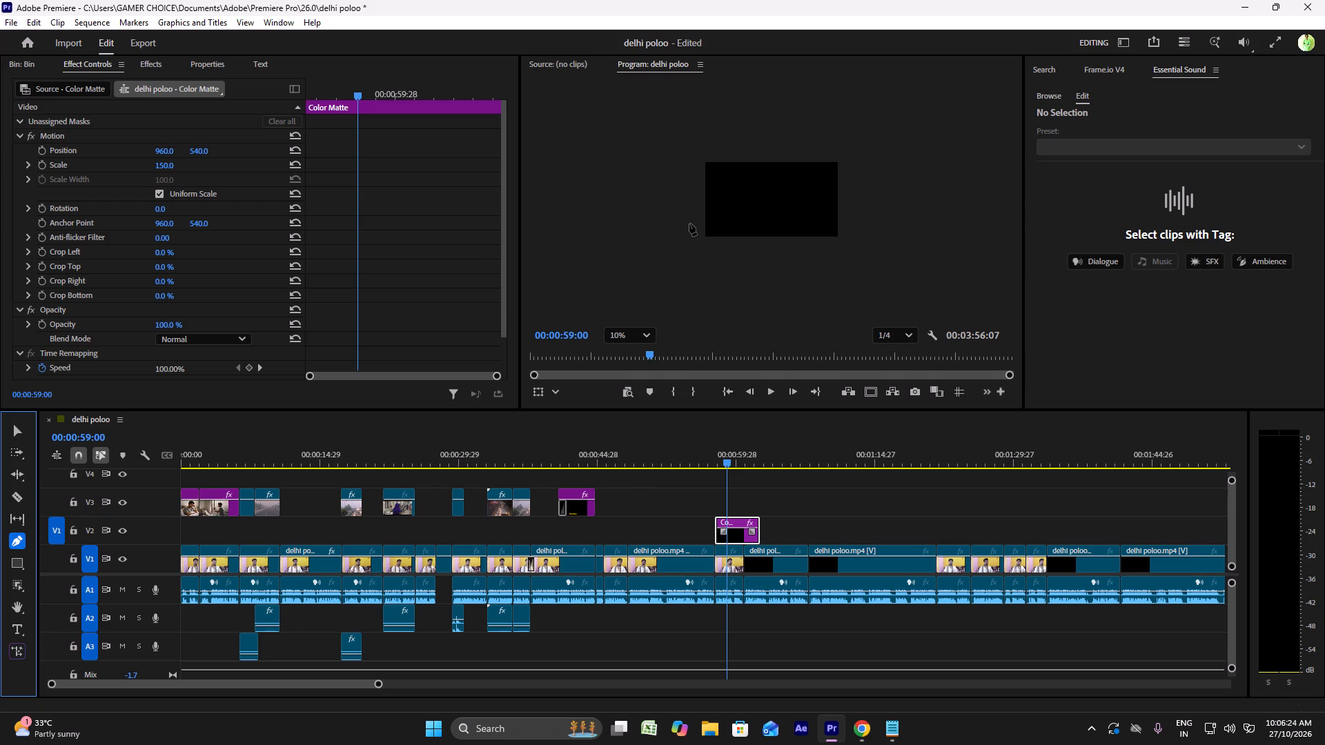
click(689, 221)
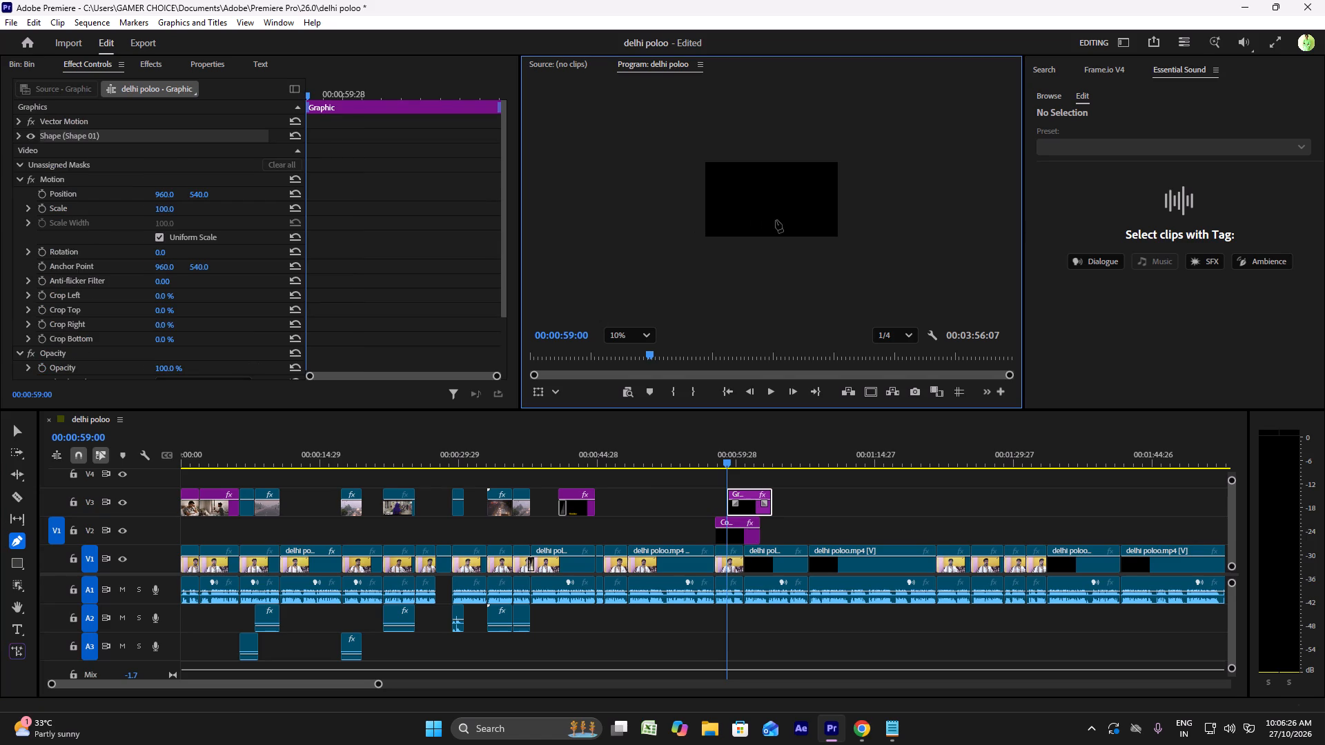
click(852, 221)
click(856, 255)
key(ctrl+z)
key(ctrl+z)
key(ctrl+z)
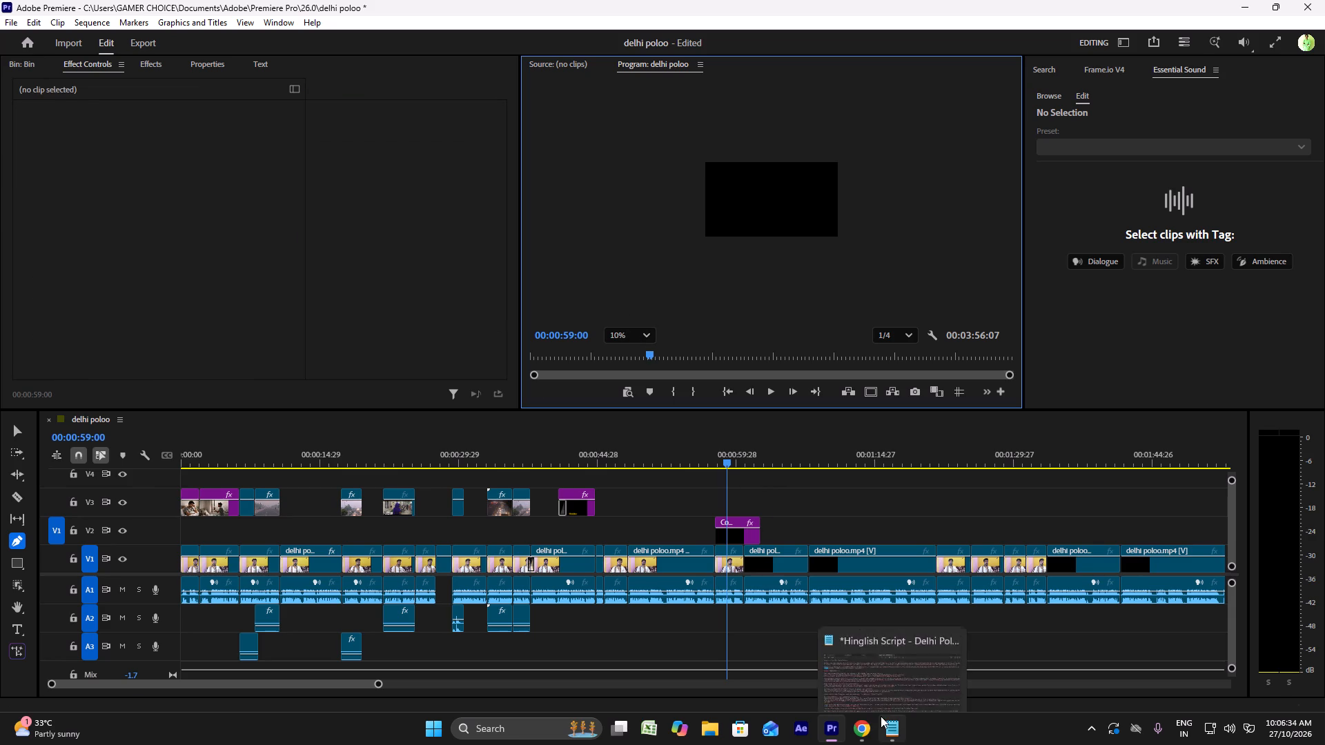
Switch to Chrome, replay the tutorial "How to add black overlay in premiere pro" up to the masking part, and pause at 0:39.
click(868, 724)
click(283, 397)
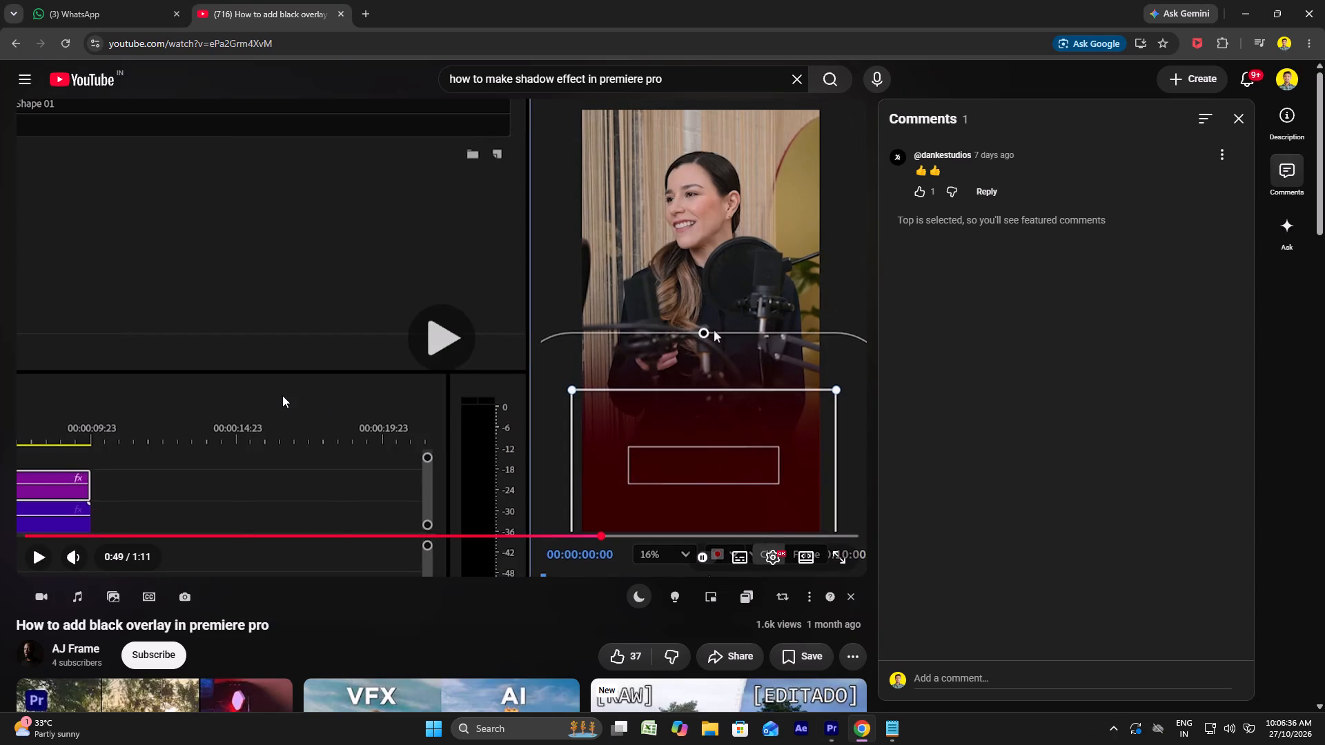
click(444, 530)
drag(382, 527, 277, 525)
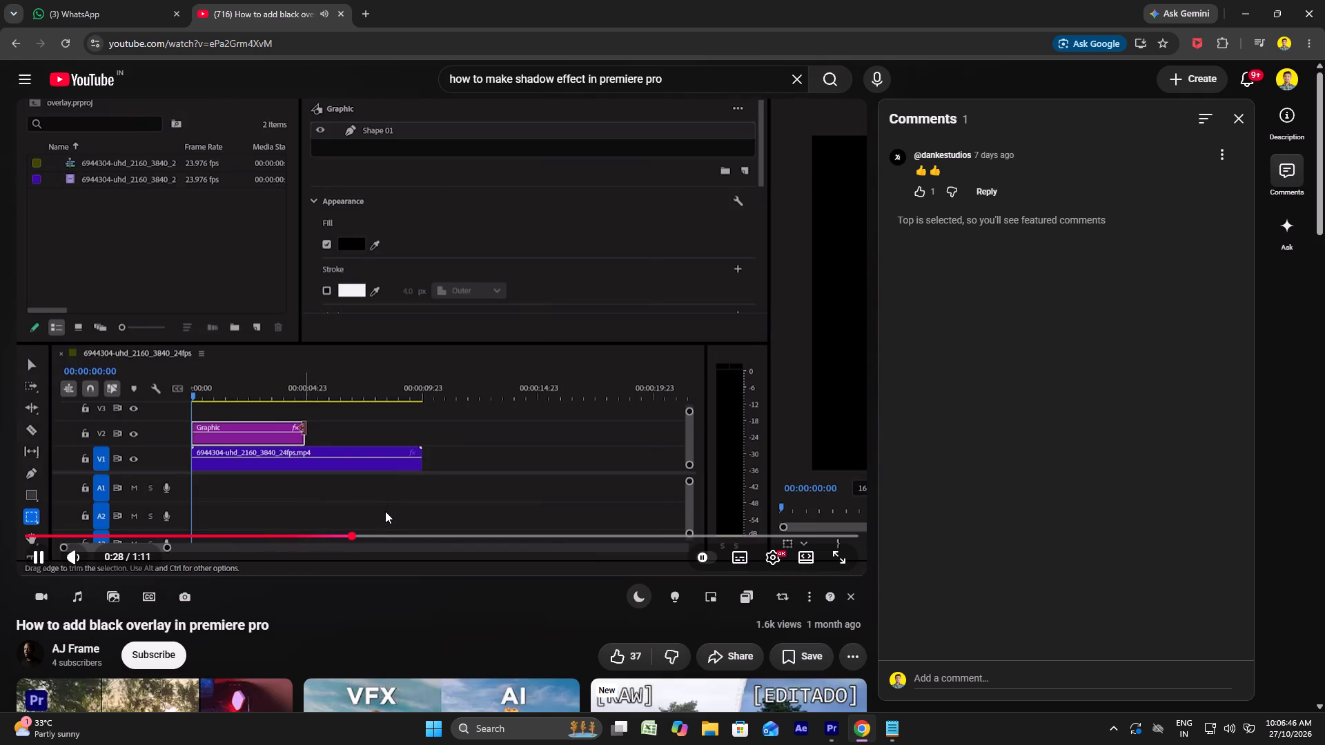
click(386, 531)
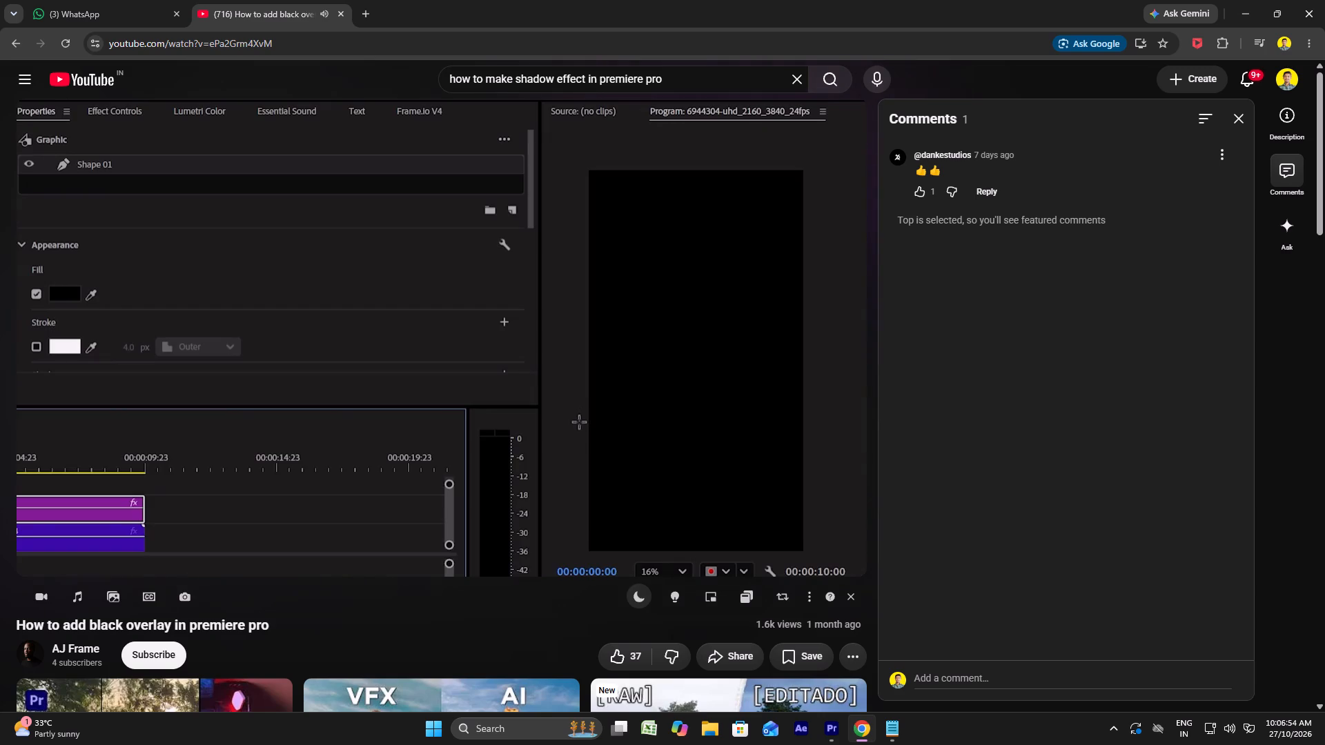
click(520, 359)
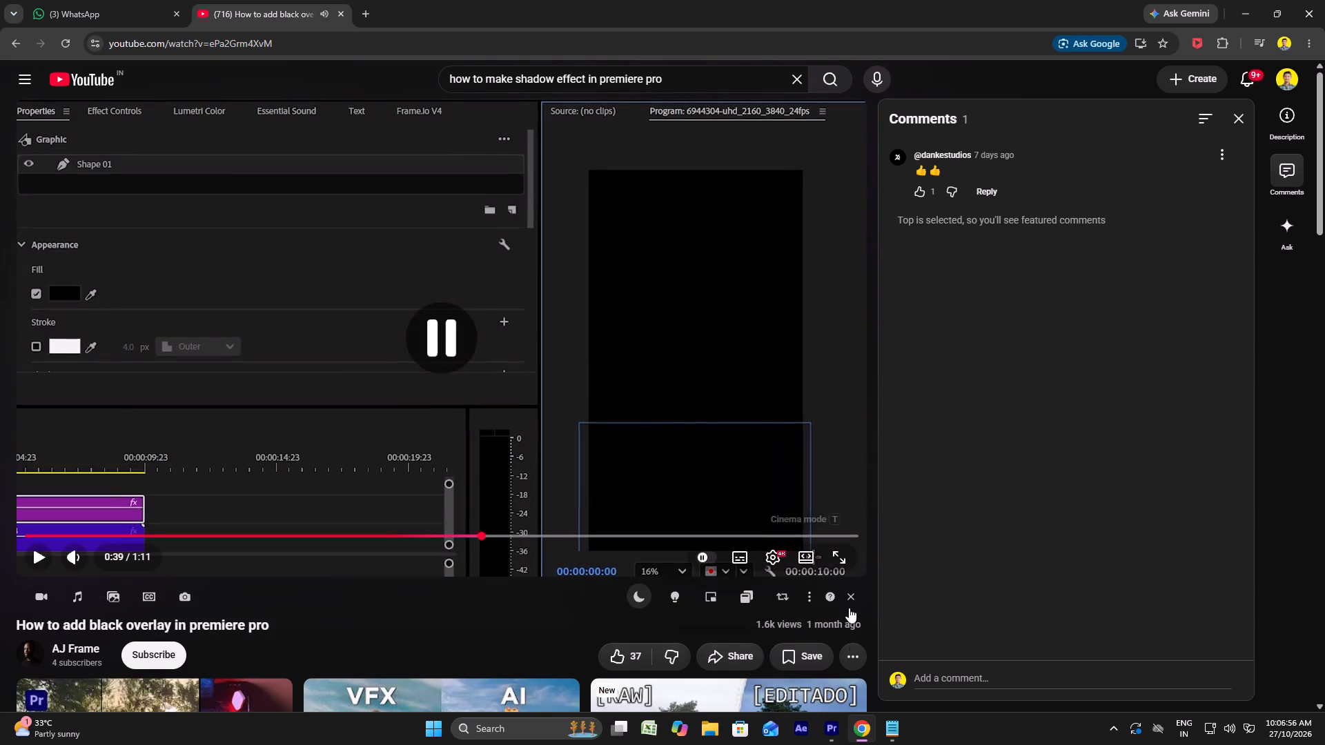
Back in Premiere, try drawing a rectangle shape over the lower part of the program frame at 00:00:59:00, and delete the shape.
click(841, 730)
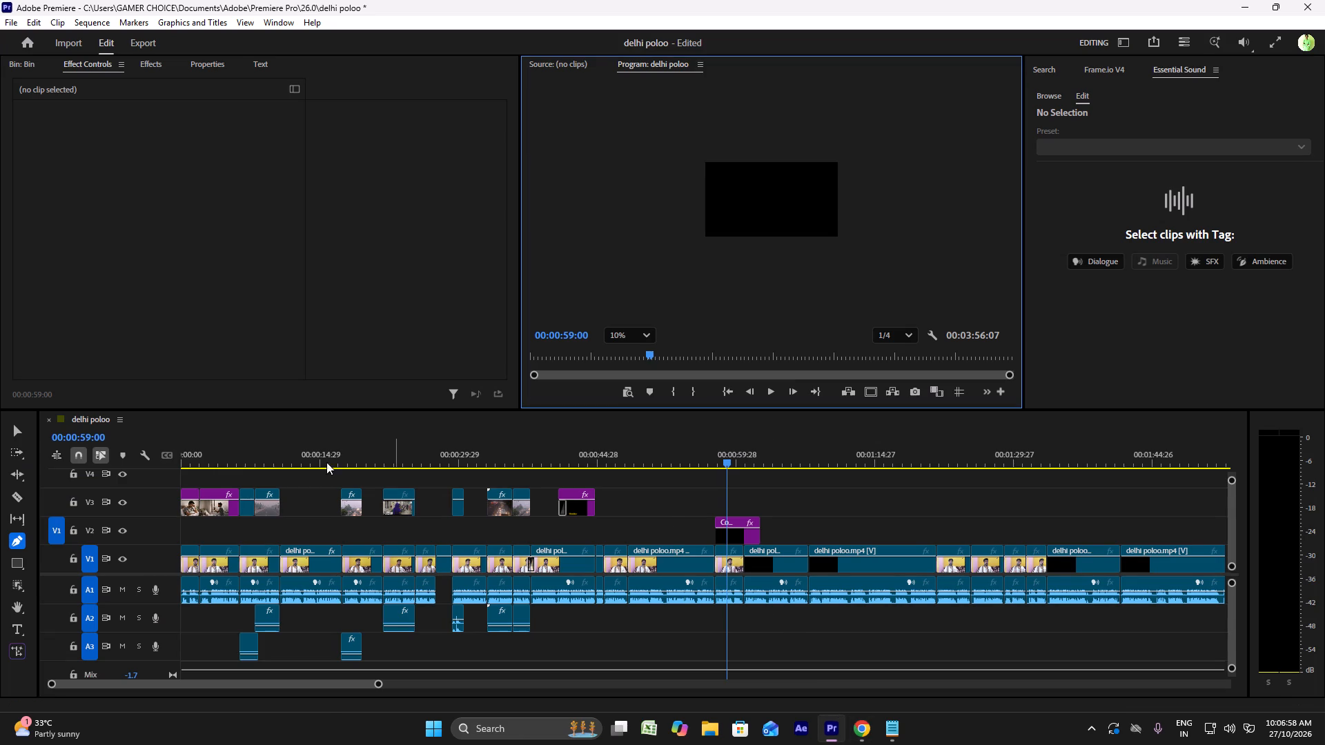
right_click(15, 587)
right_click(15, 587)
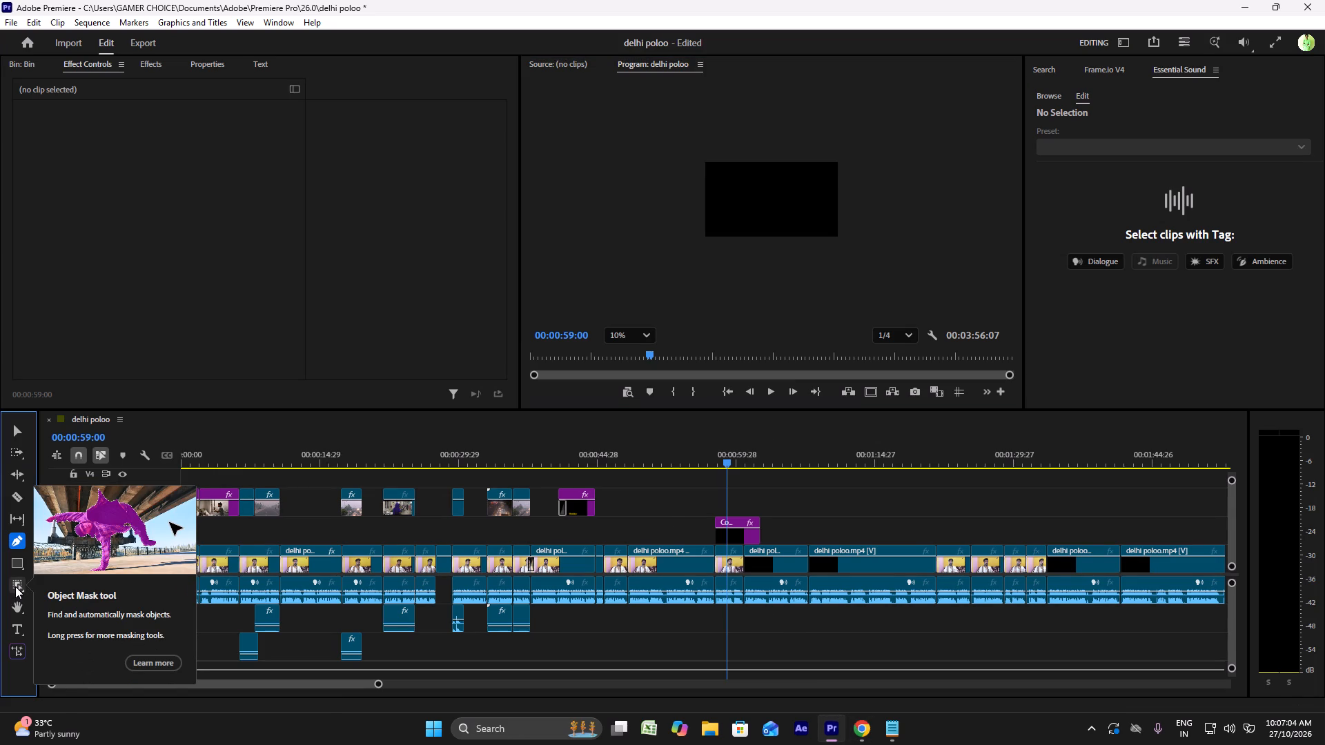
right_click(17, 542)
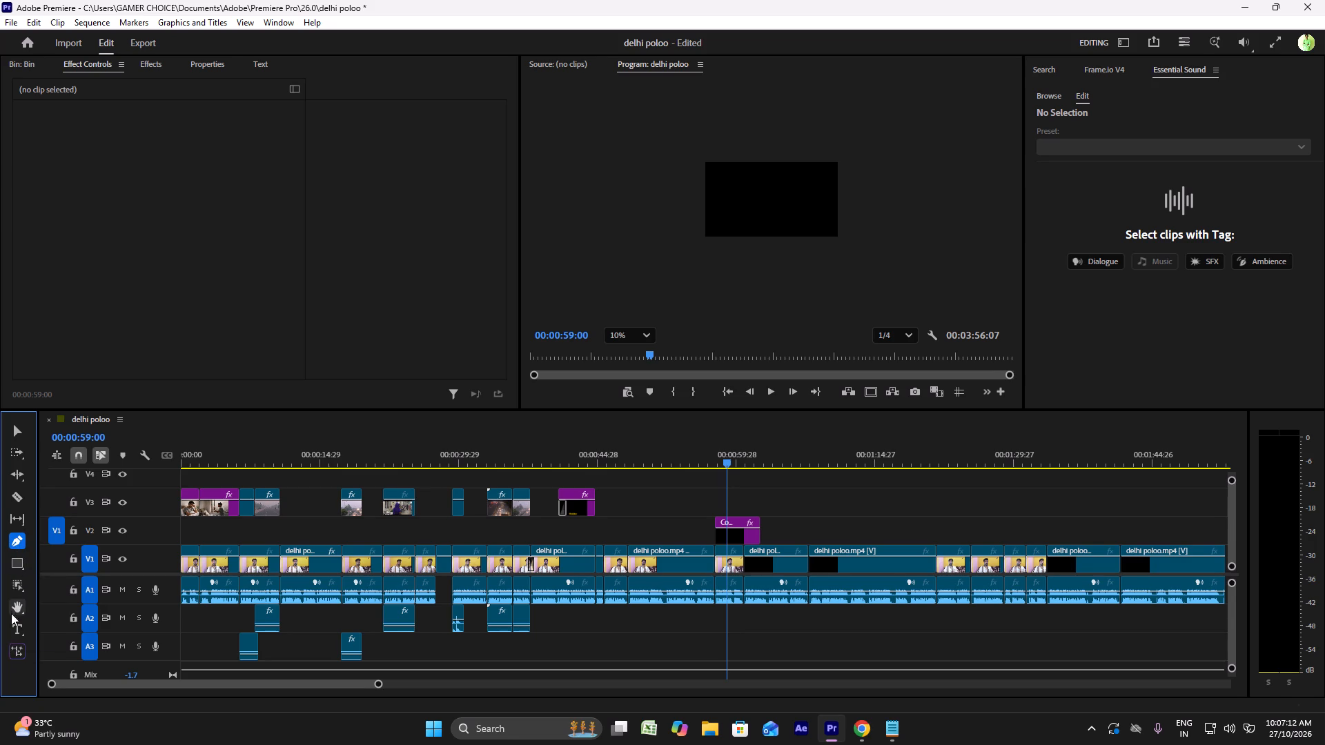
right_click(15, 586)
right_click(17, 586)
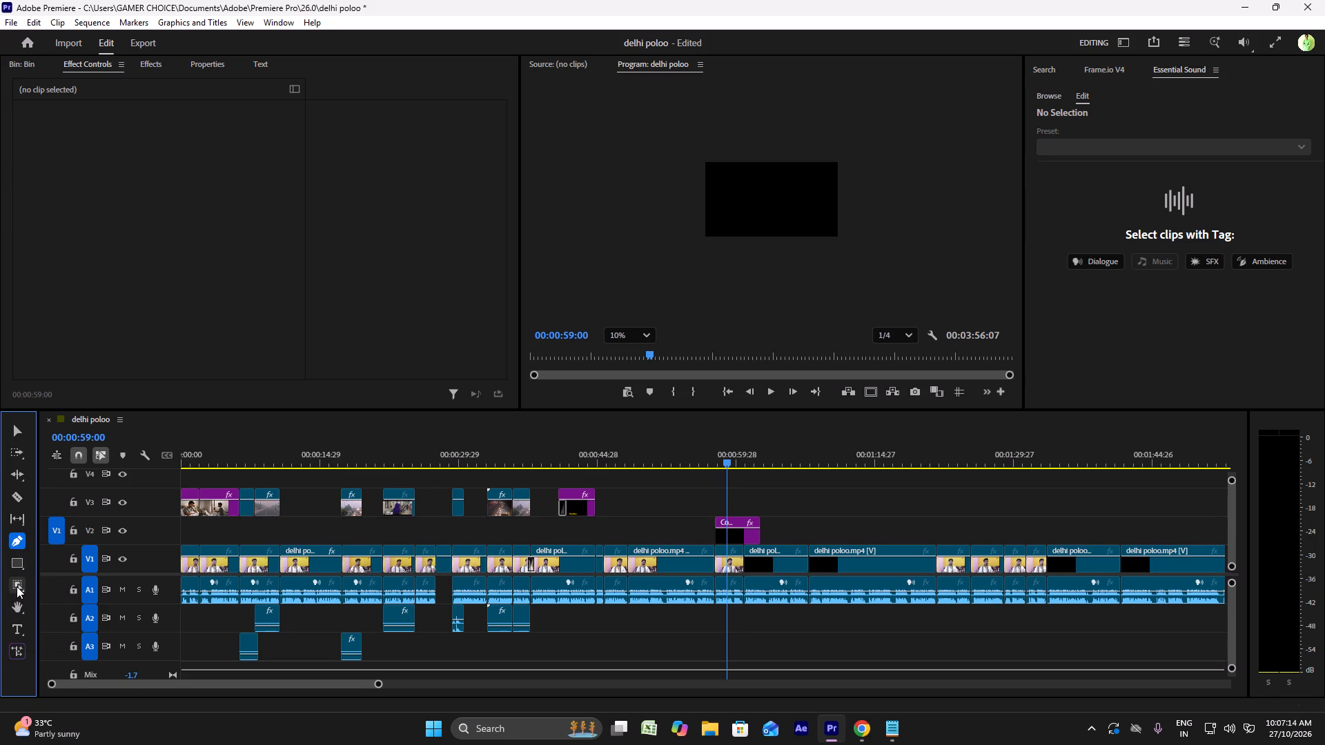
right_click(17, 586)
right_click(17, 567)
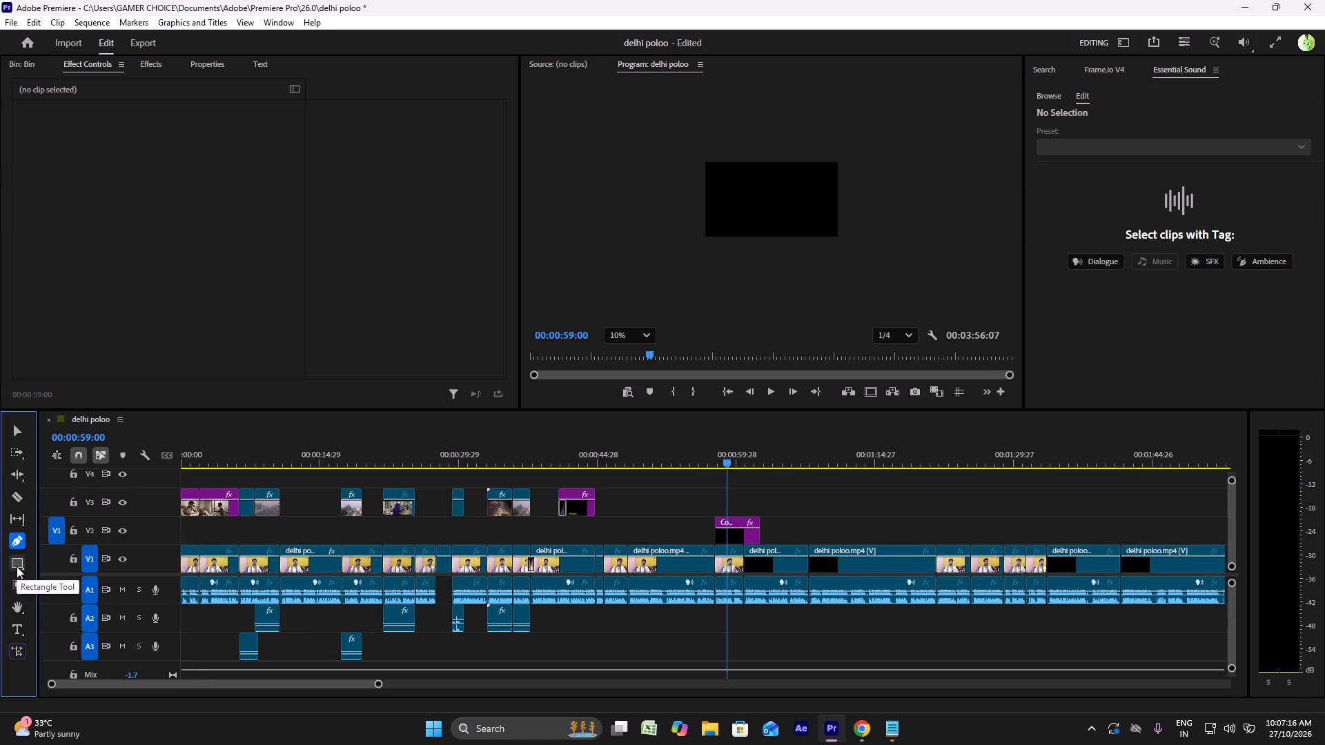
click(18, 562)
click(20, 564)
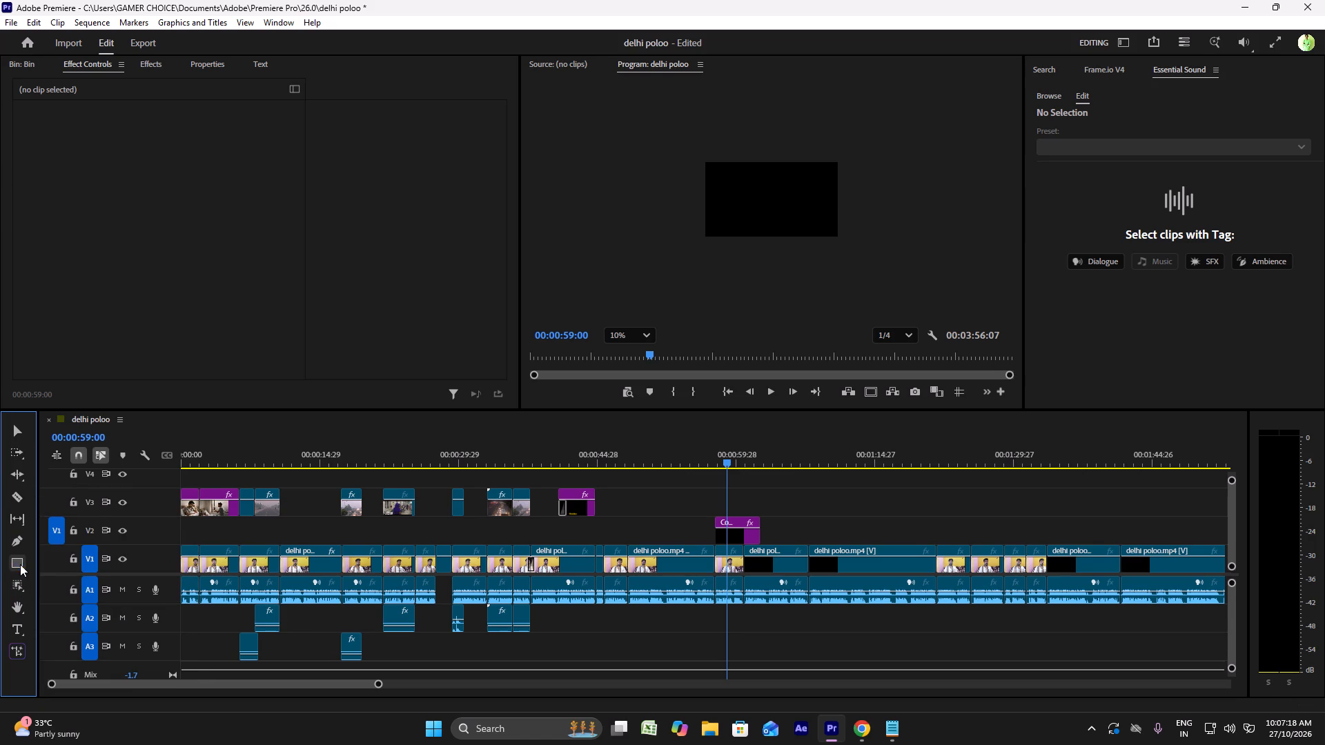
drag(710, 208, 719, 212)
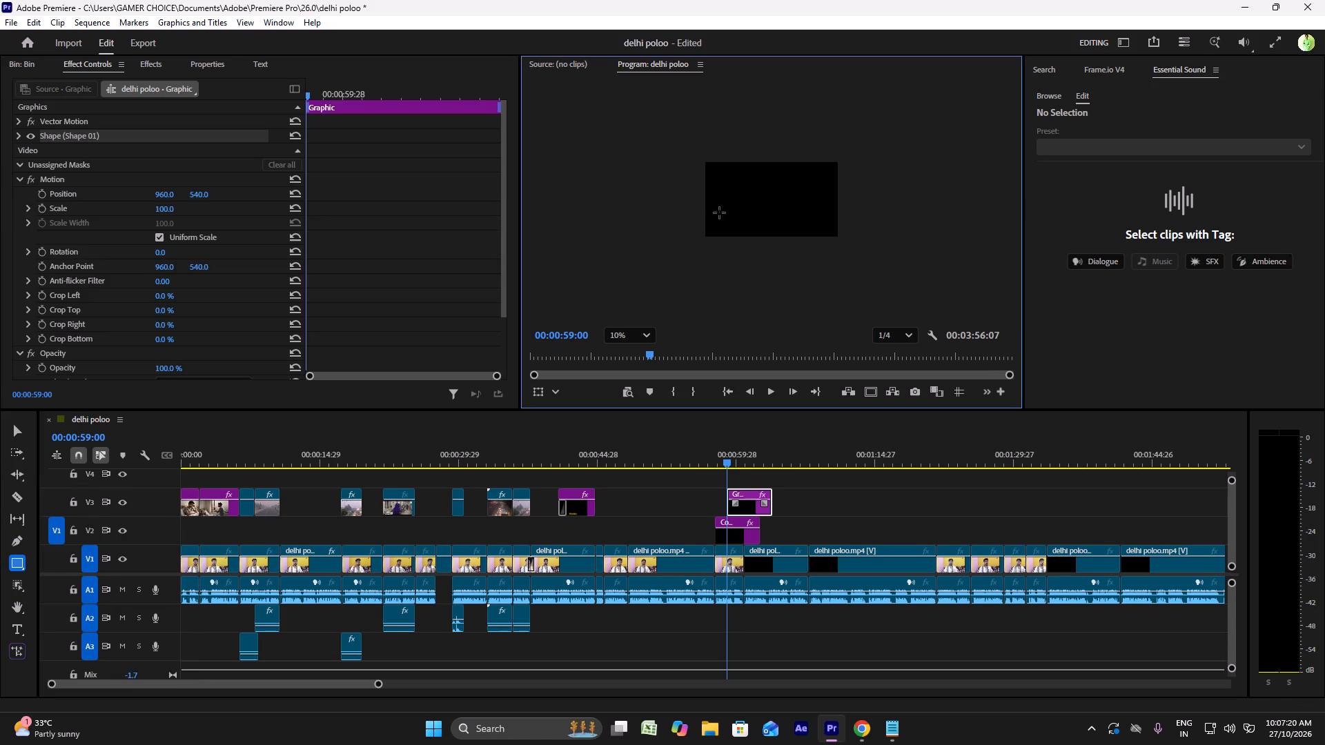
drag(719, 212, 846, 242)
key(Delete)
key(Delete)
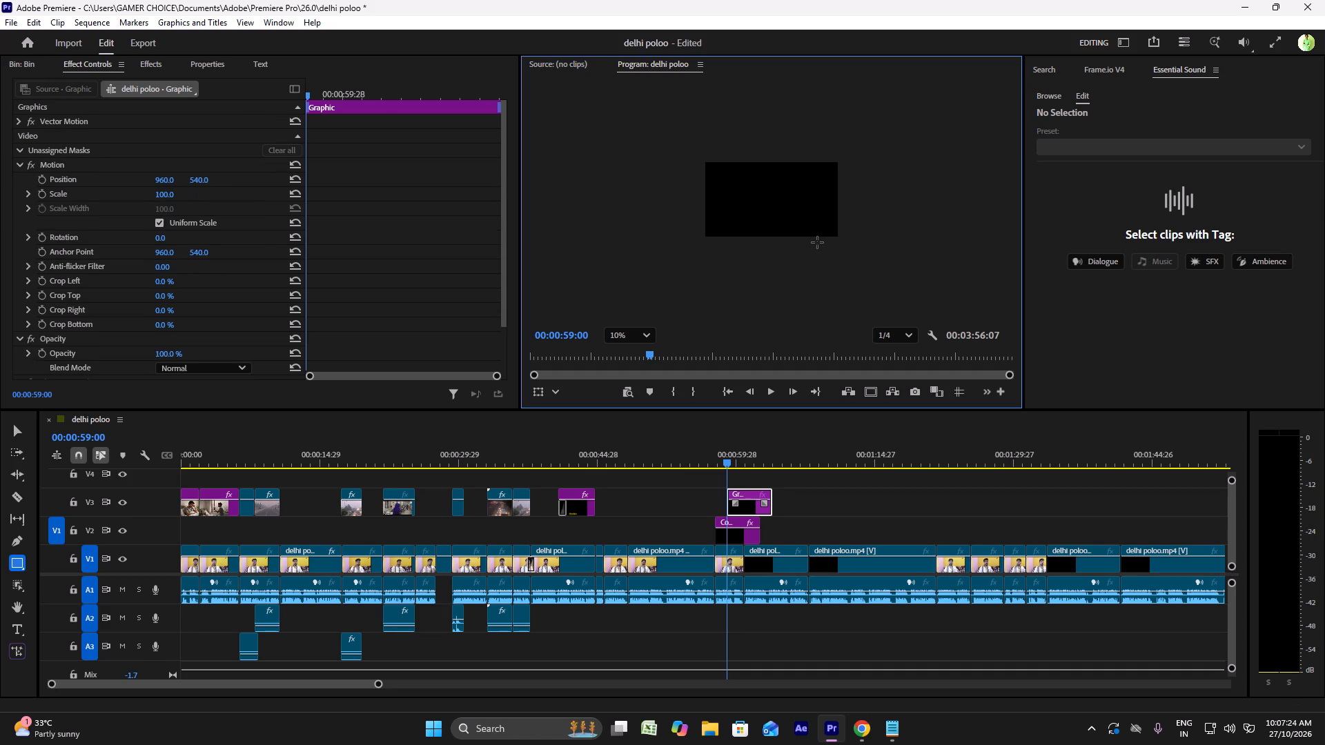
Return to Chrome and open the YouTube tutorial "How to Add a Black Faded Overlay Like Iman Gadzhi in Premiere Pro (2026)".
click(863, 722)
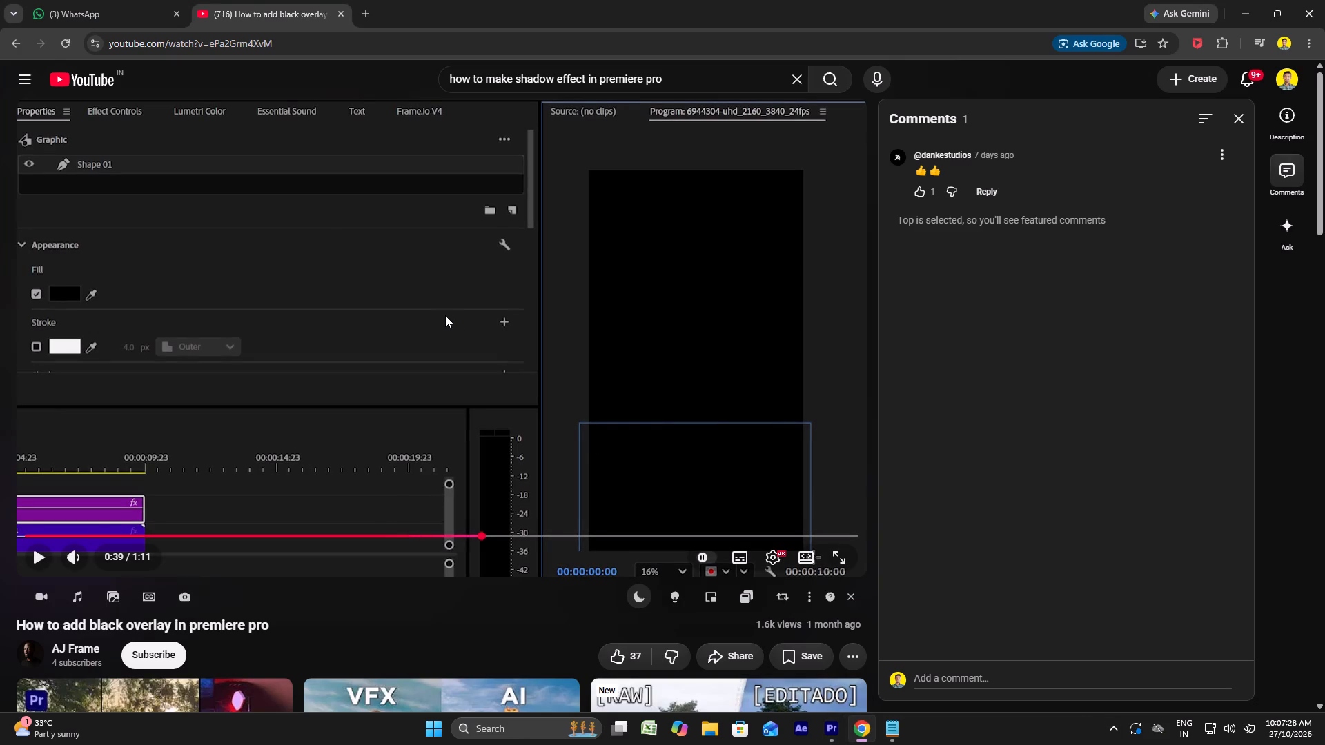
click(440, 314)
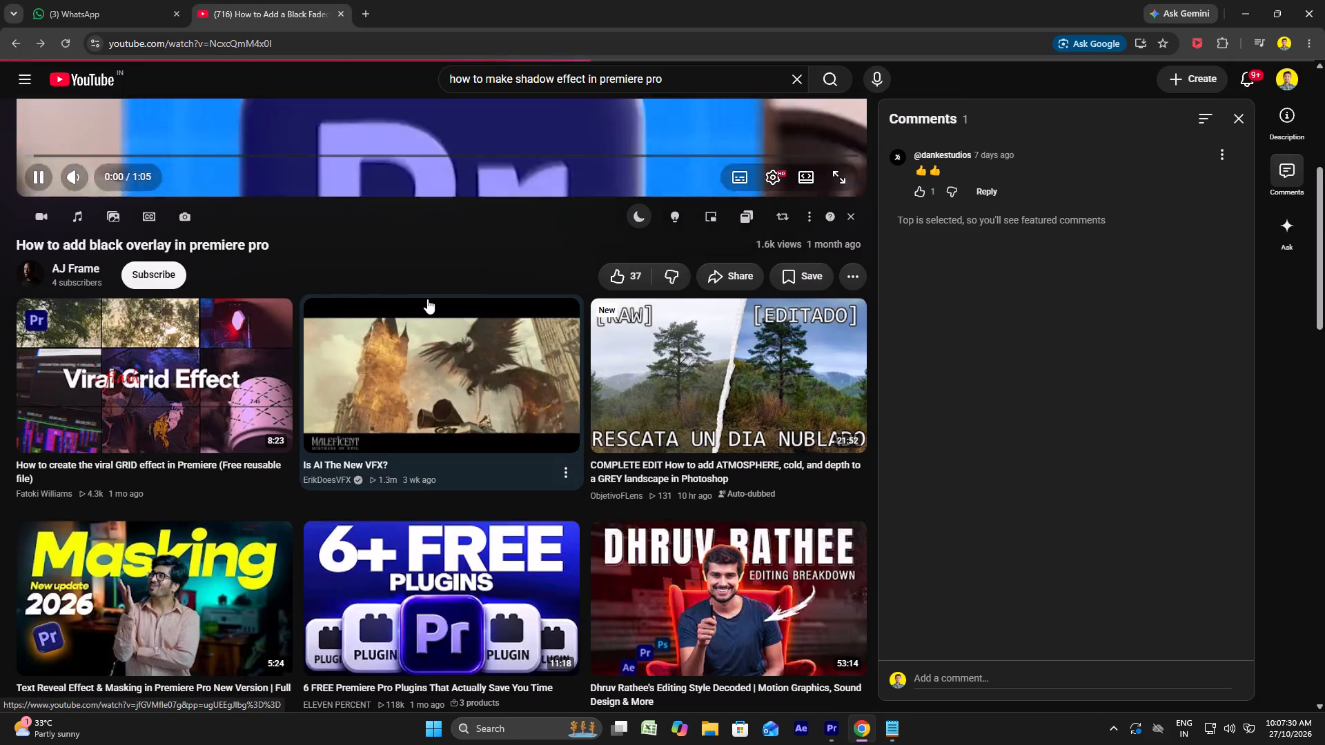
scroll(427, 297, down, 1)
scroll(427, 297, up, 5)
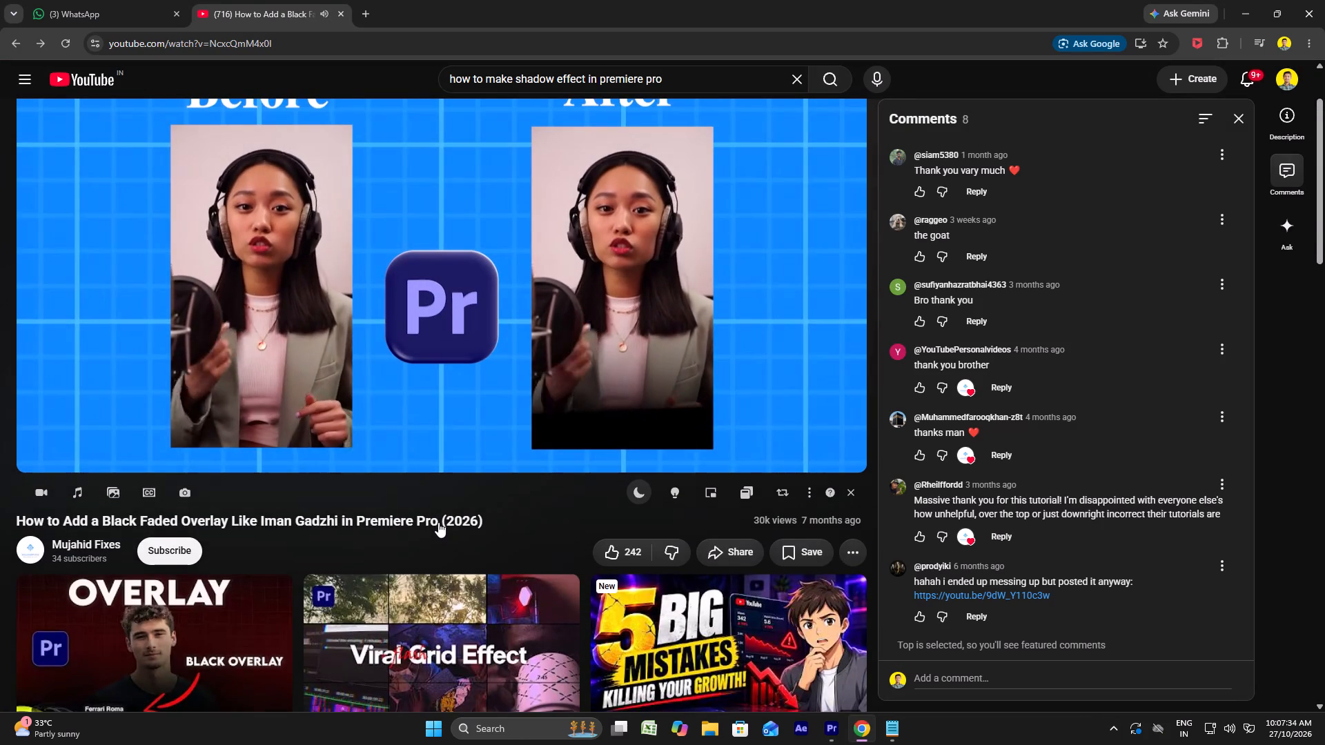
Copy the video title "How to Add a Black Faded Overlay Like Iman Gadzhi in Premiere Pro" and search YouTube for it.
drag(438, 522, 21, 526)
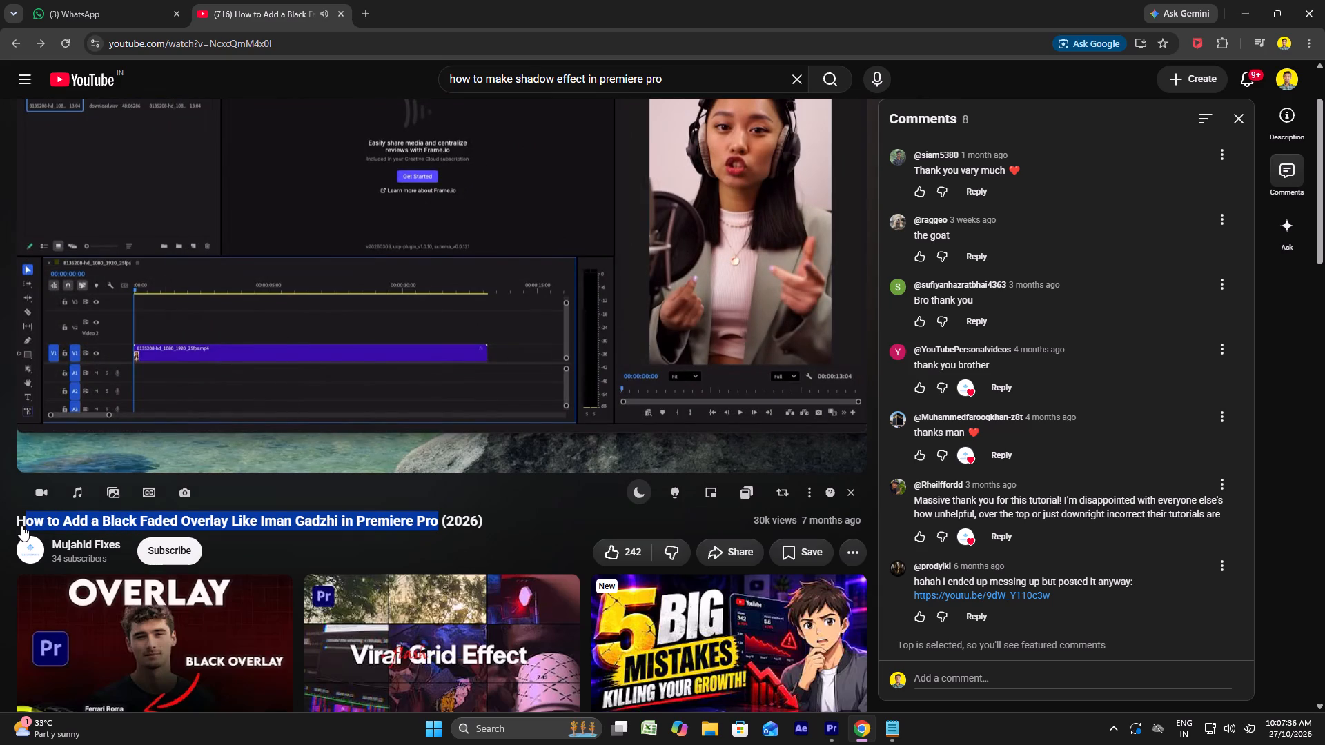
drag(21, 526, 8, 524)
key(ctrl+c)
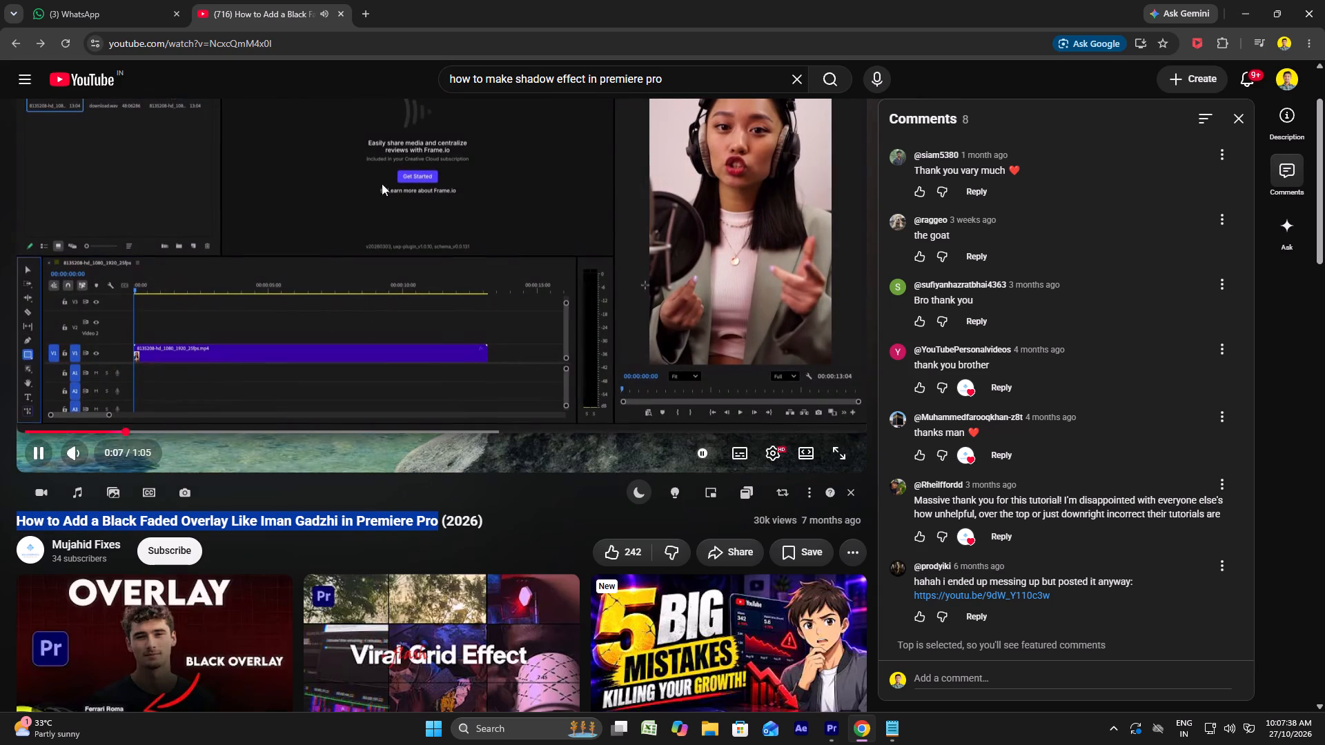
ctrl+click(538, 72)
ctrl+triple_click(544, 80)
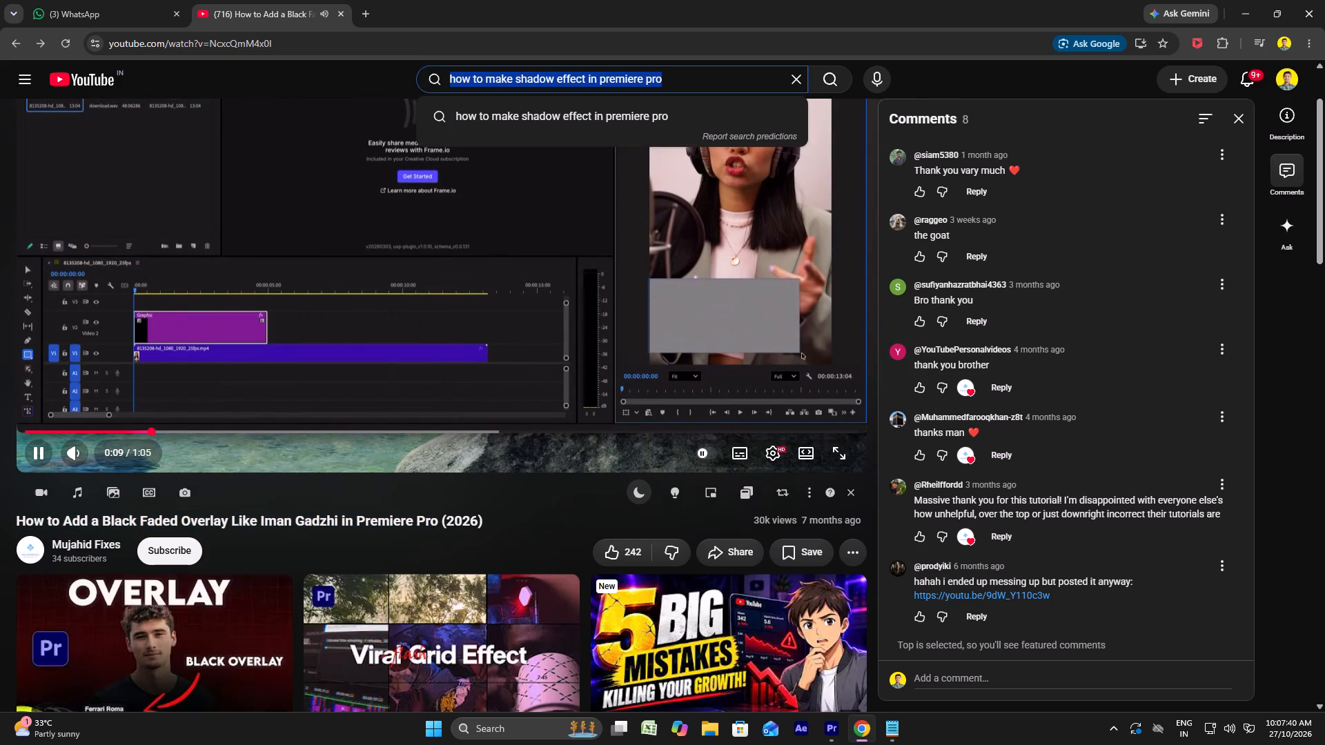
key(ctrl+v)
key(Return)
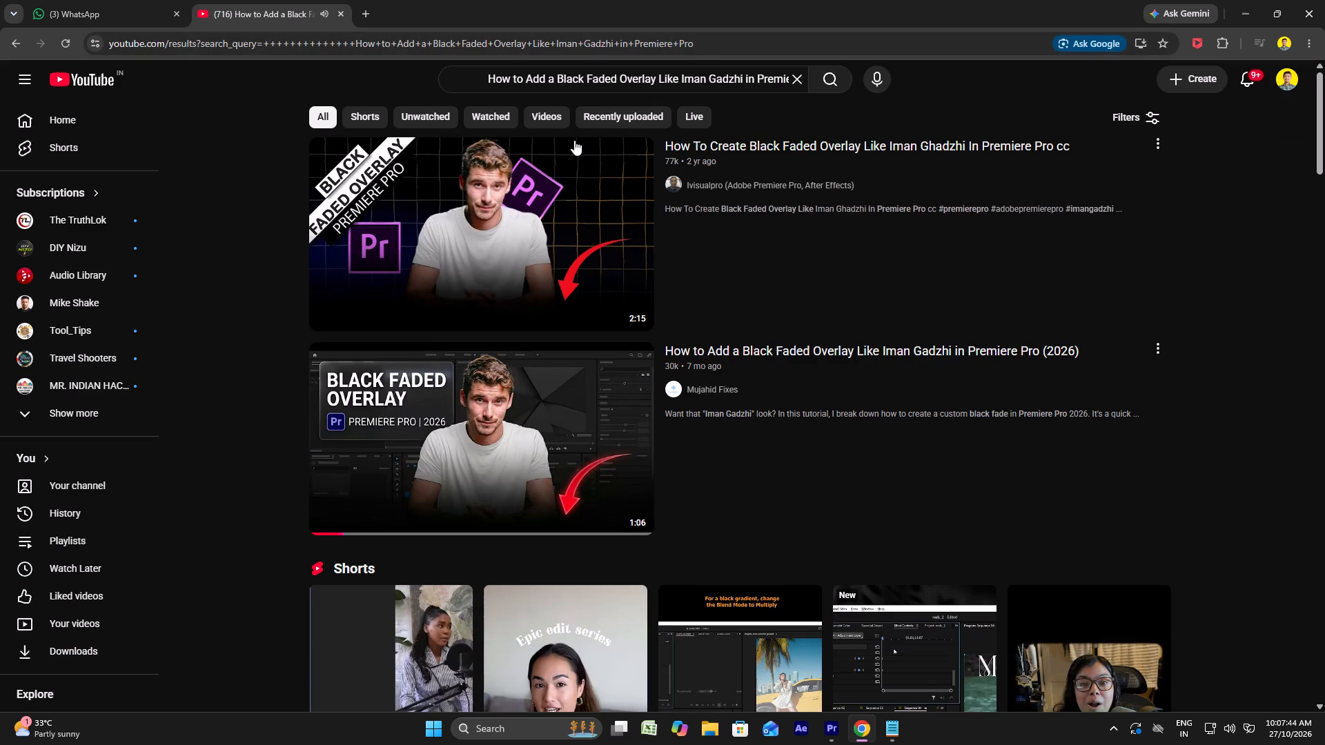
Watch the start of the "Black gradient tutorial!" short from the search results and return to the results.
scroll(542, 201, down, 7)
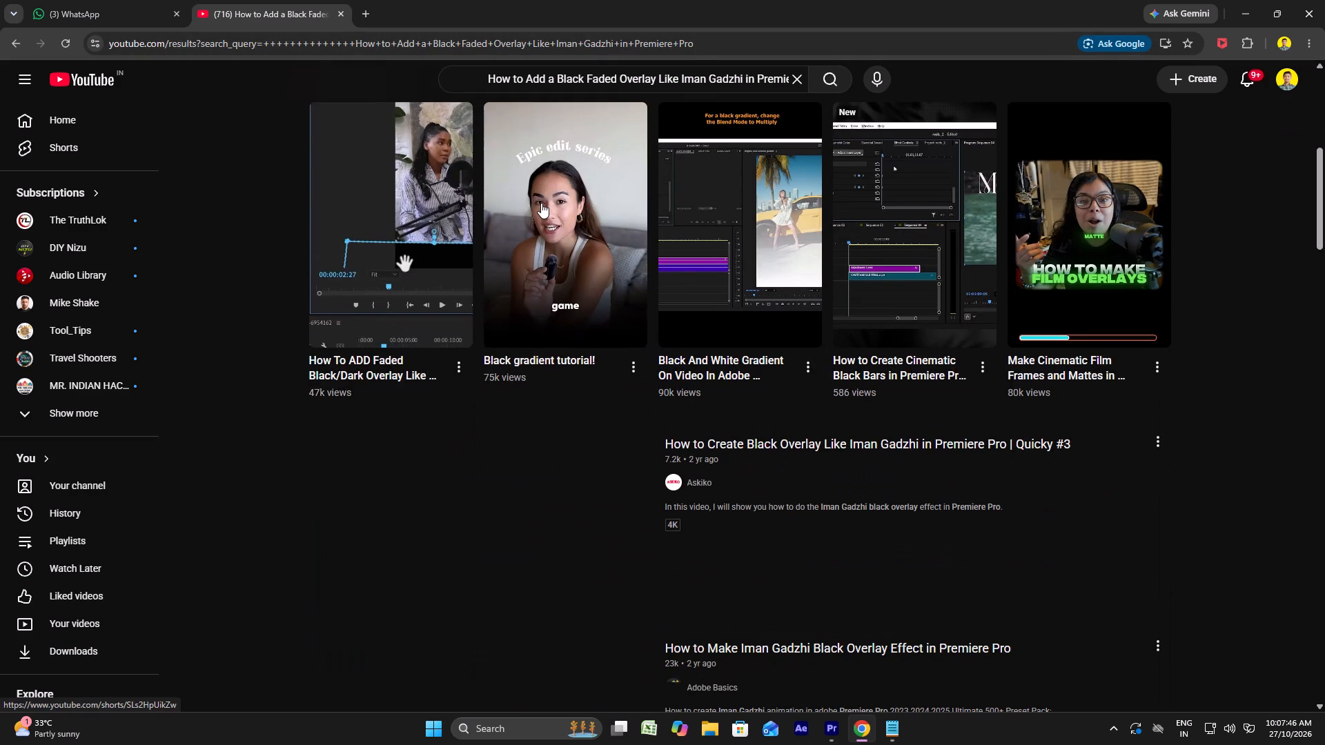
click(540, 203)
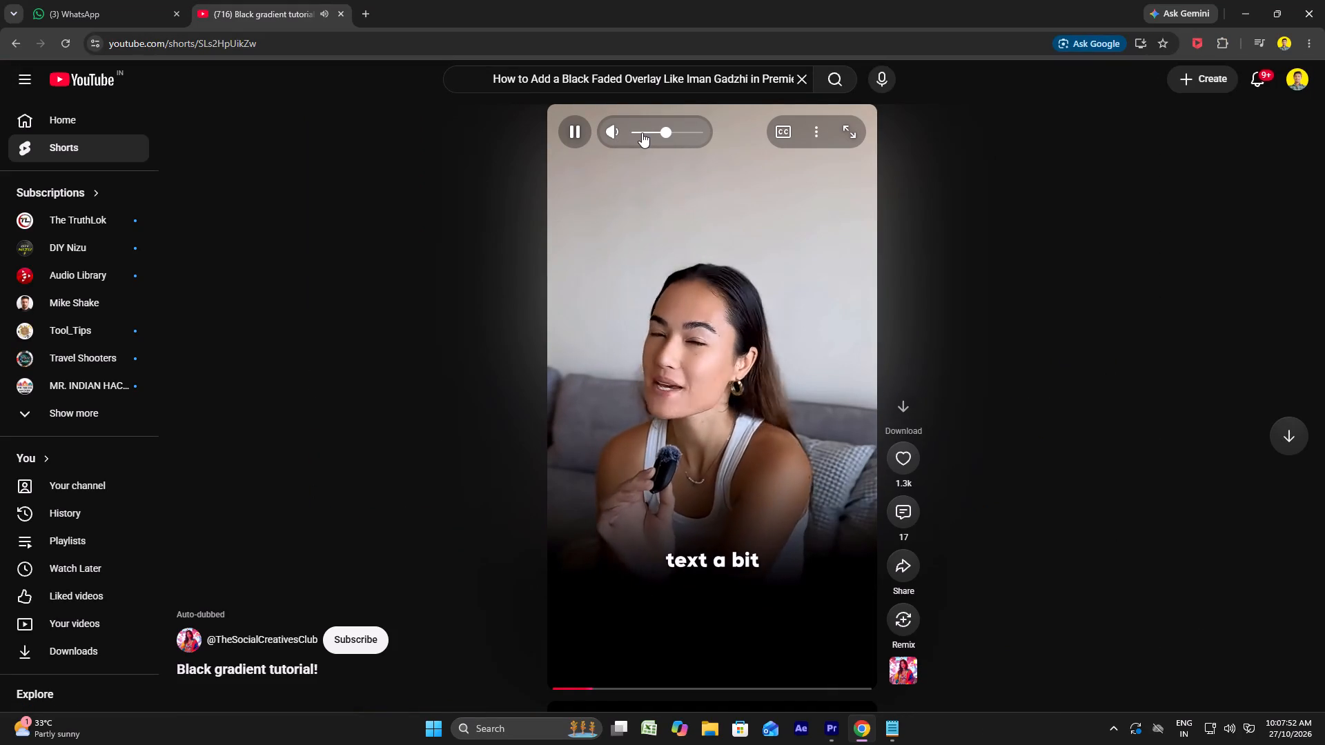
click(642, 132)
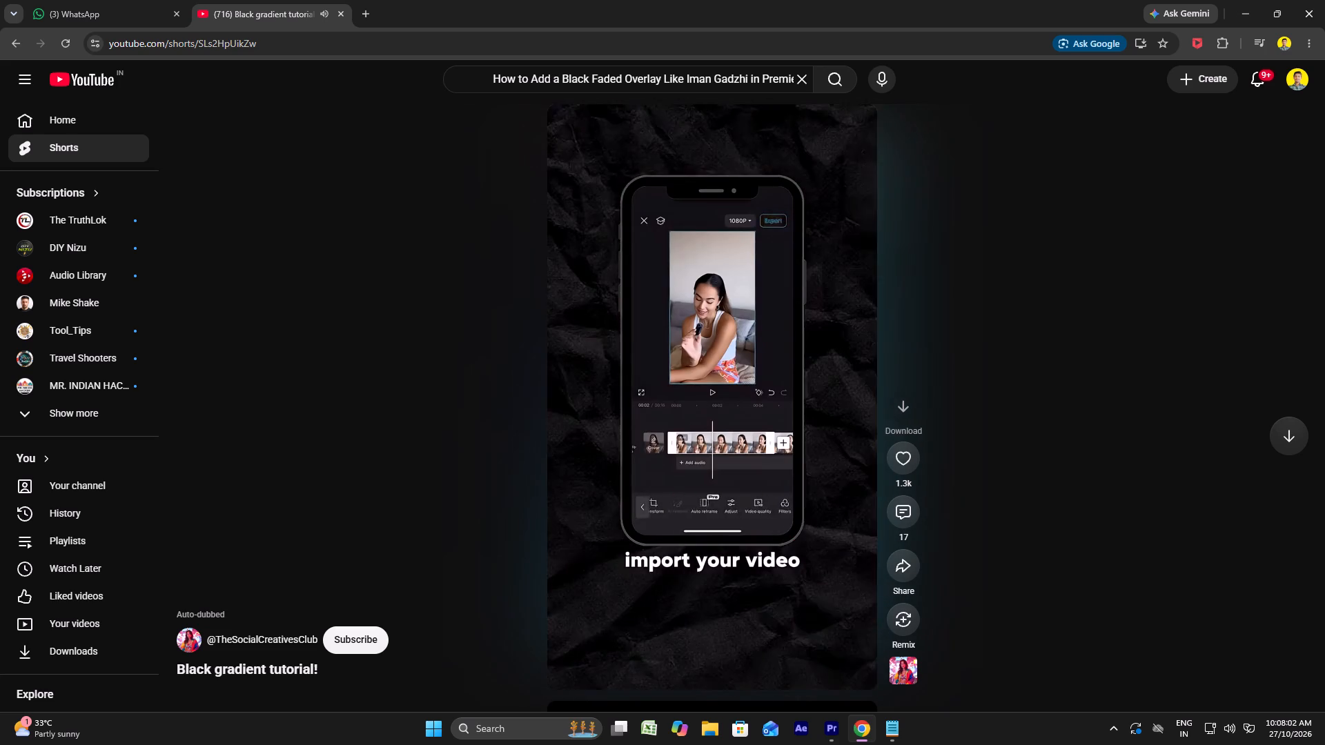
click(593, 88)
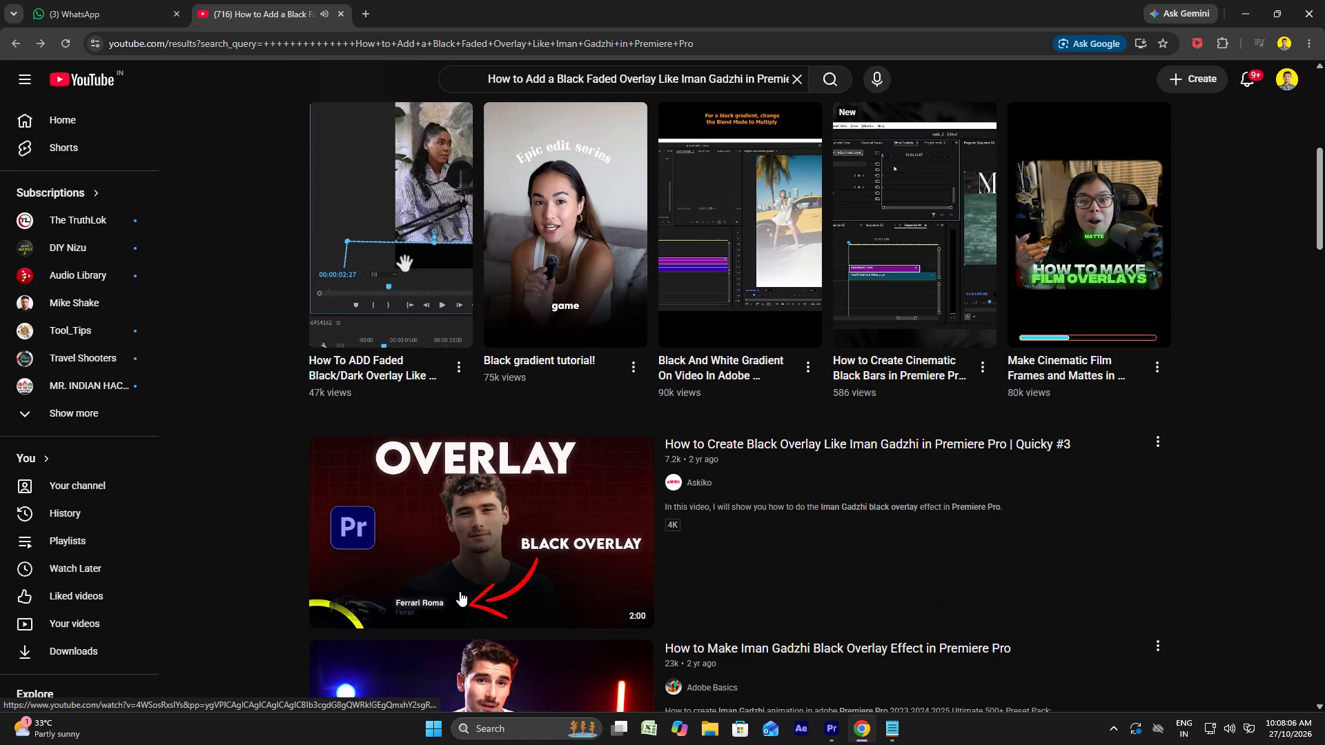
Watch the opening of "How to Create Black Overlay Like Iman Gadzhi in Premiere Pro | Quicky #3".
click(471, 571)
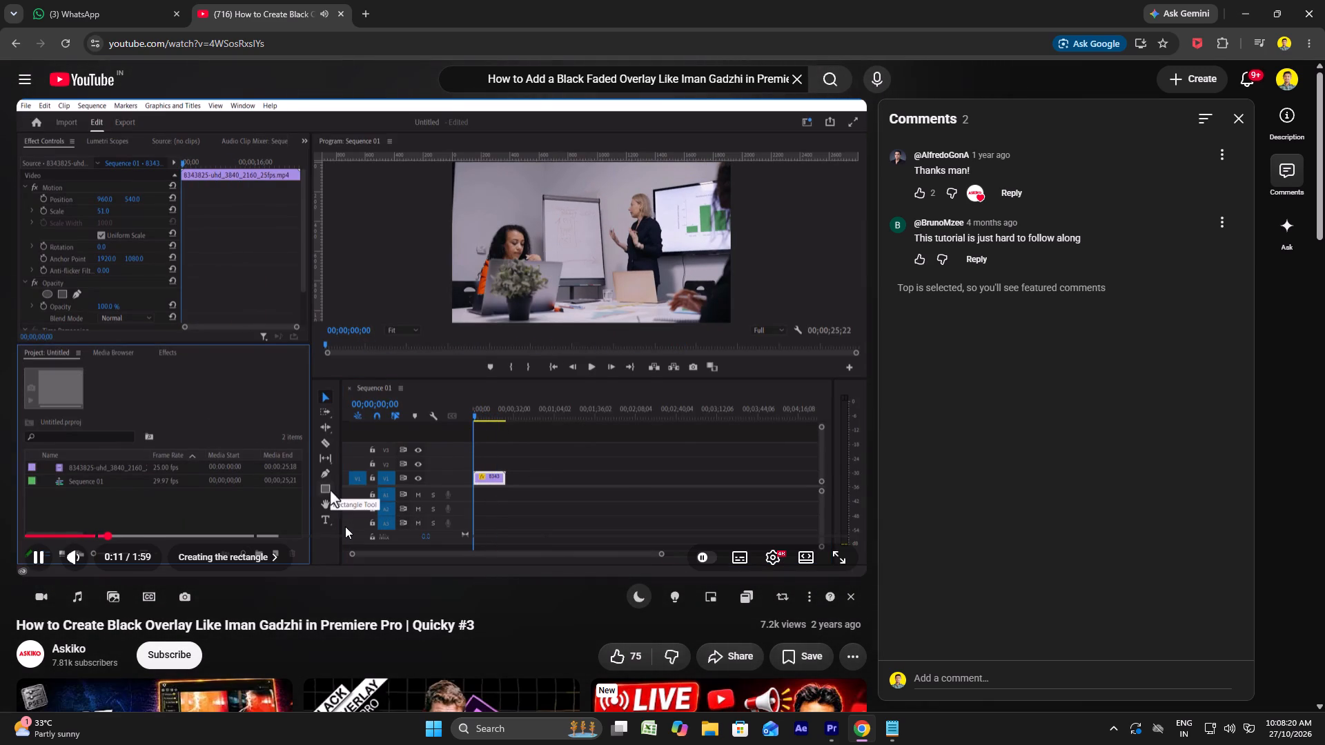
click(540, 377)
Browse the YouTube search results for another tutorial on making a black faded or gradient overlay in Premiere Pro.
scroll(536, 372, down, 7)
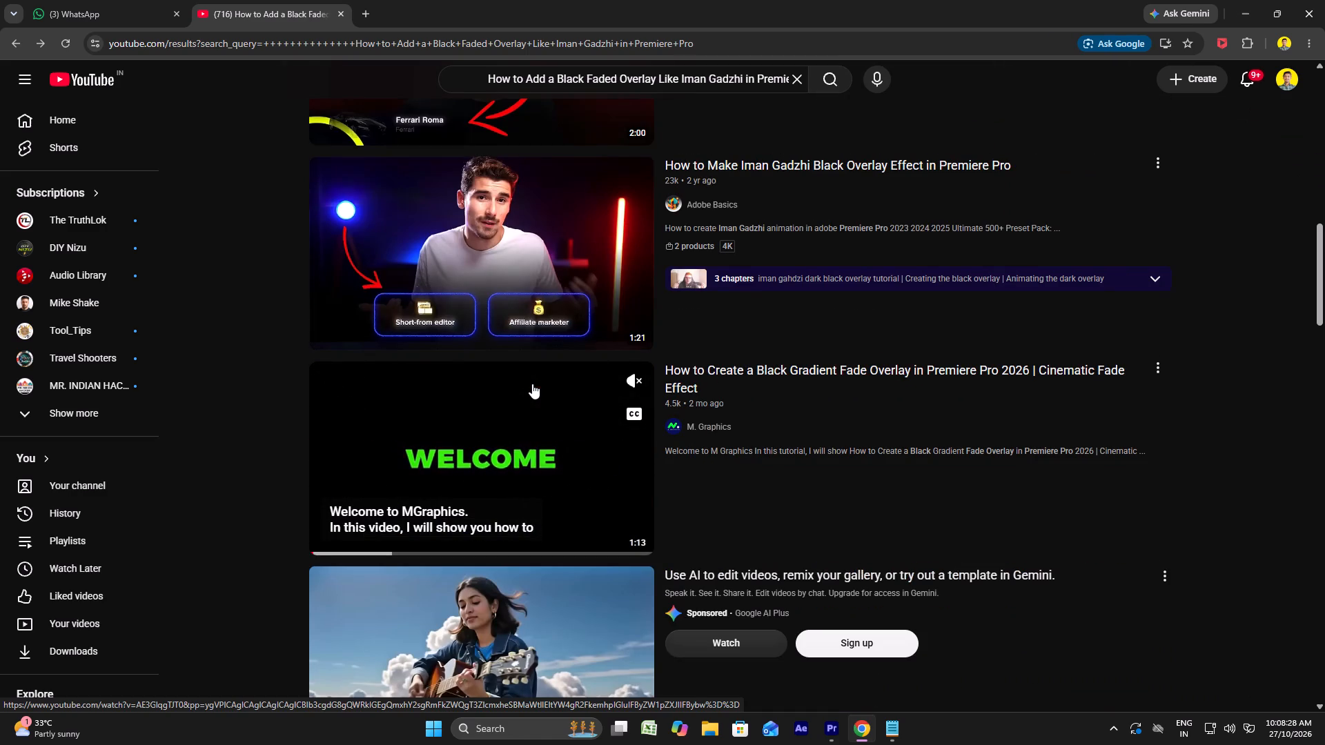
scroll(519, 461, down, 5)
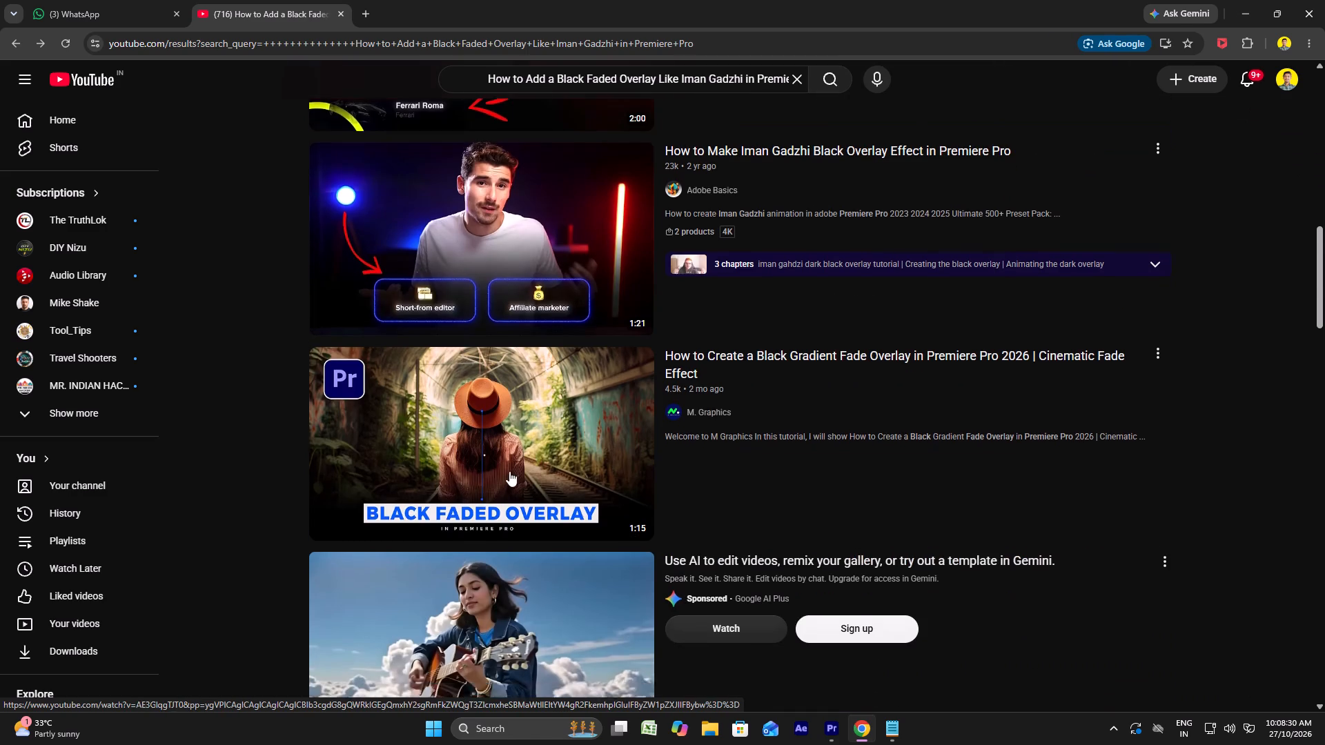
scroll(509, 471, down, 1)
scroll(505, 470, up, 4)
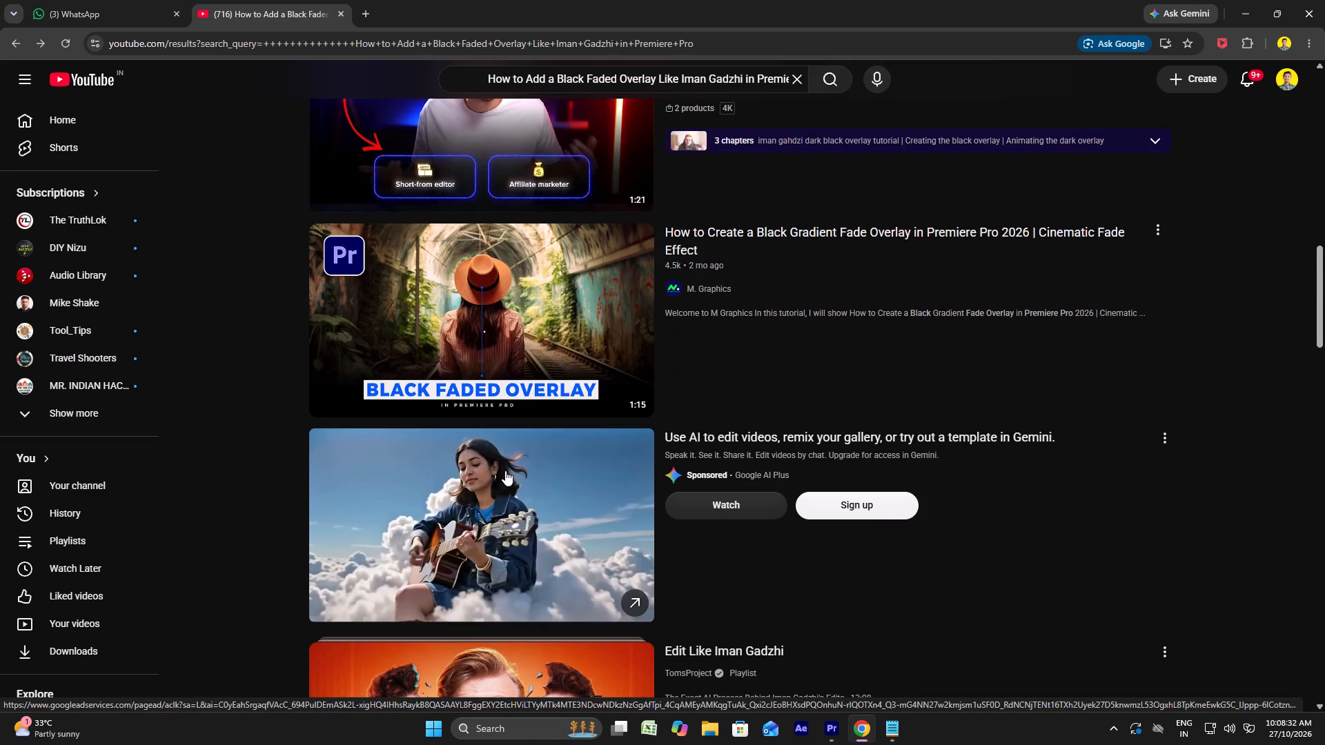
scroll(512, 321, down, 2)
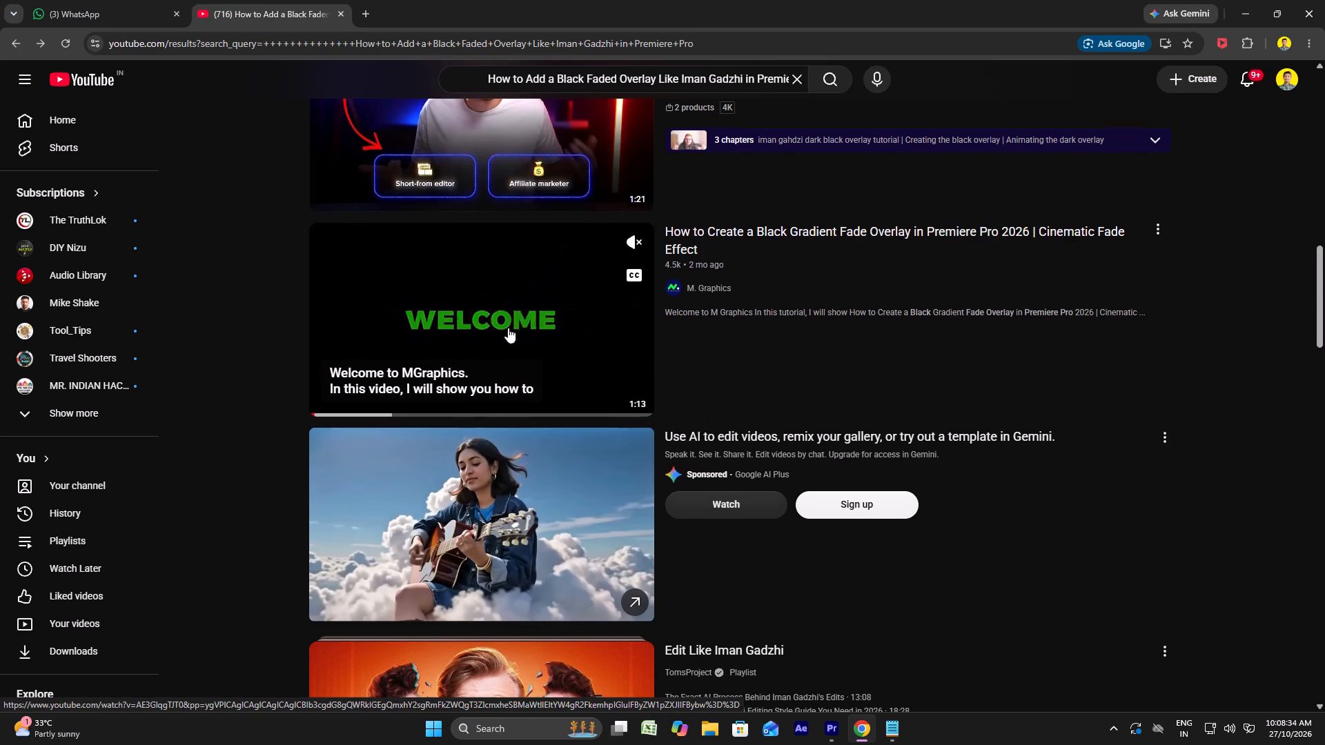
scroll(508, 328, down, 3)
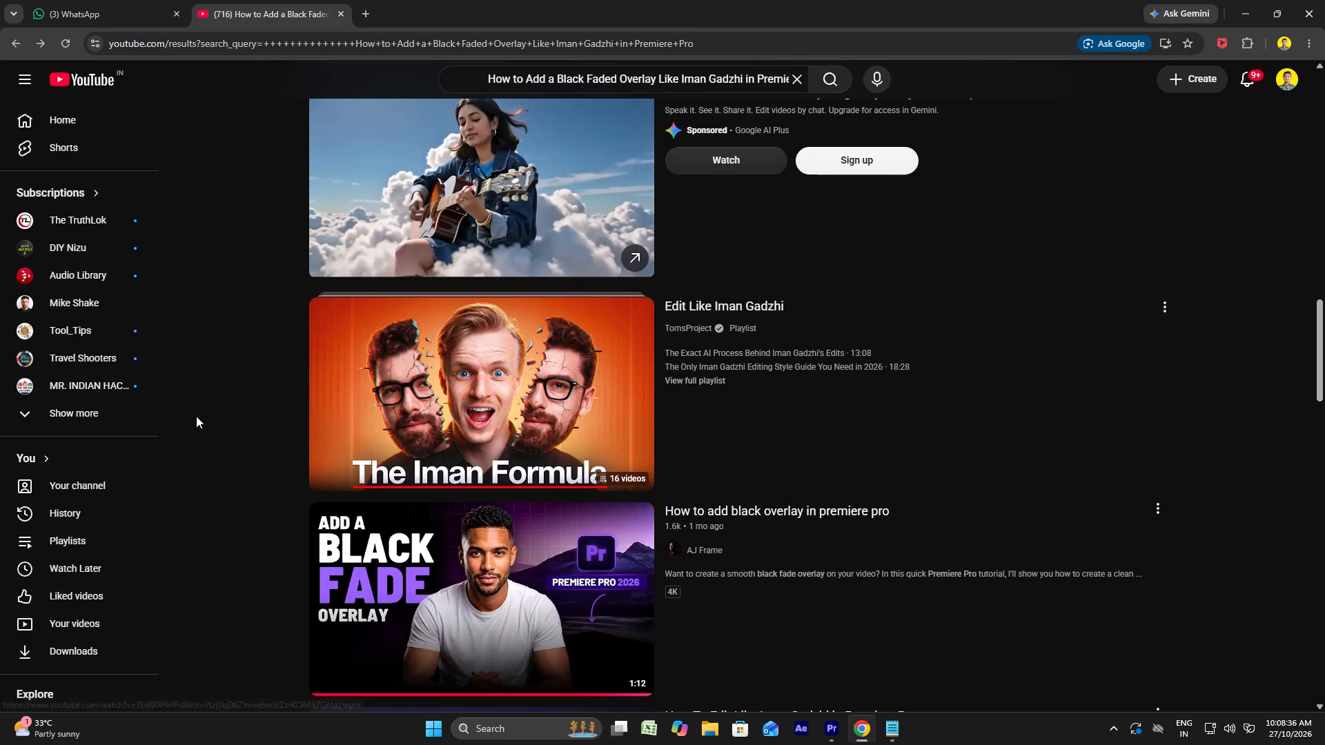
scroll(196, 416, down, 3)
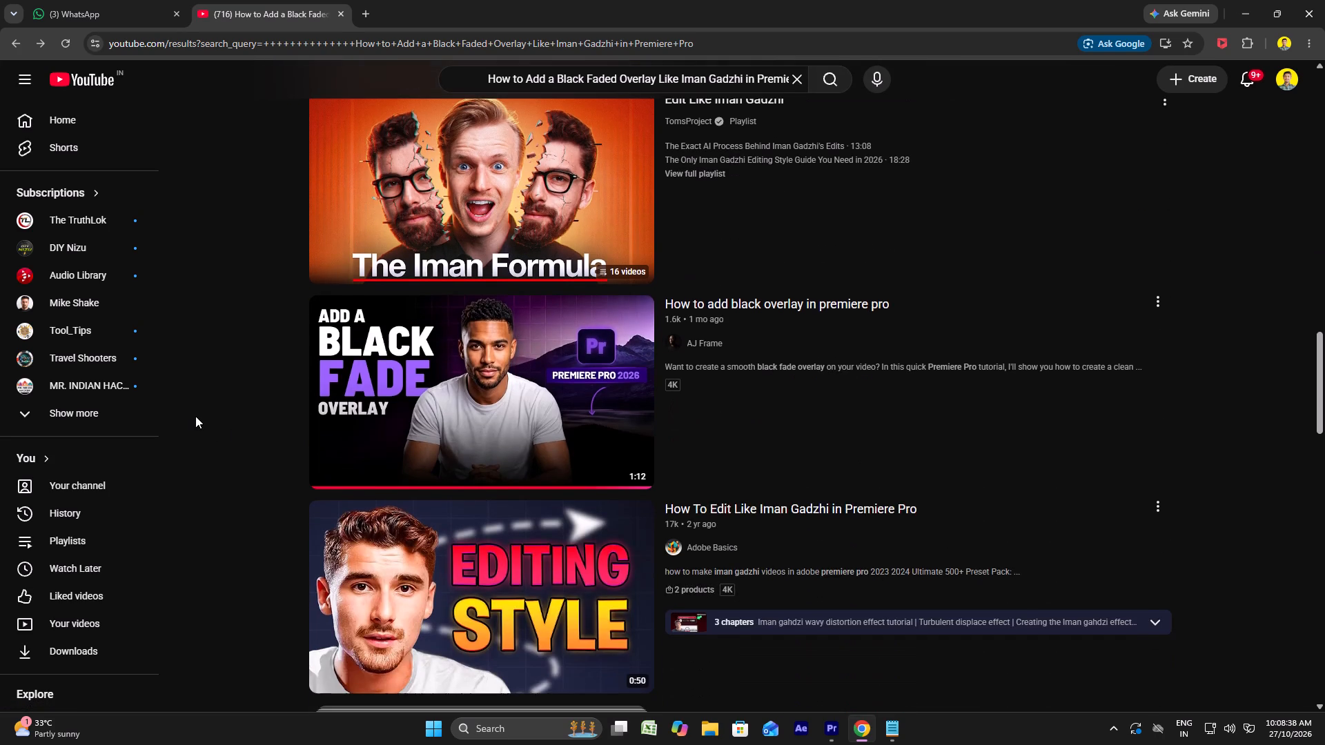
scroll(195, 416, down, 6)
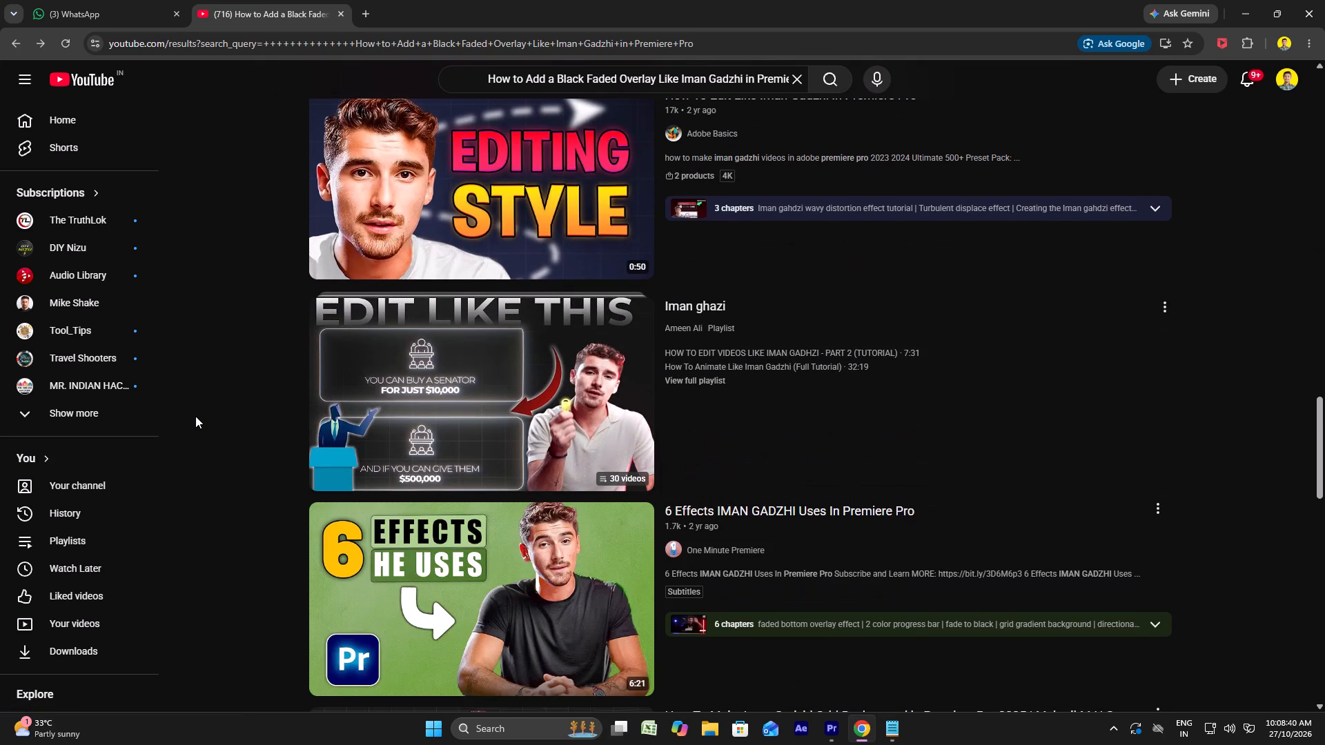
scroll(195, 416, down, 5)
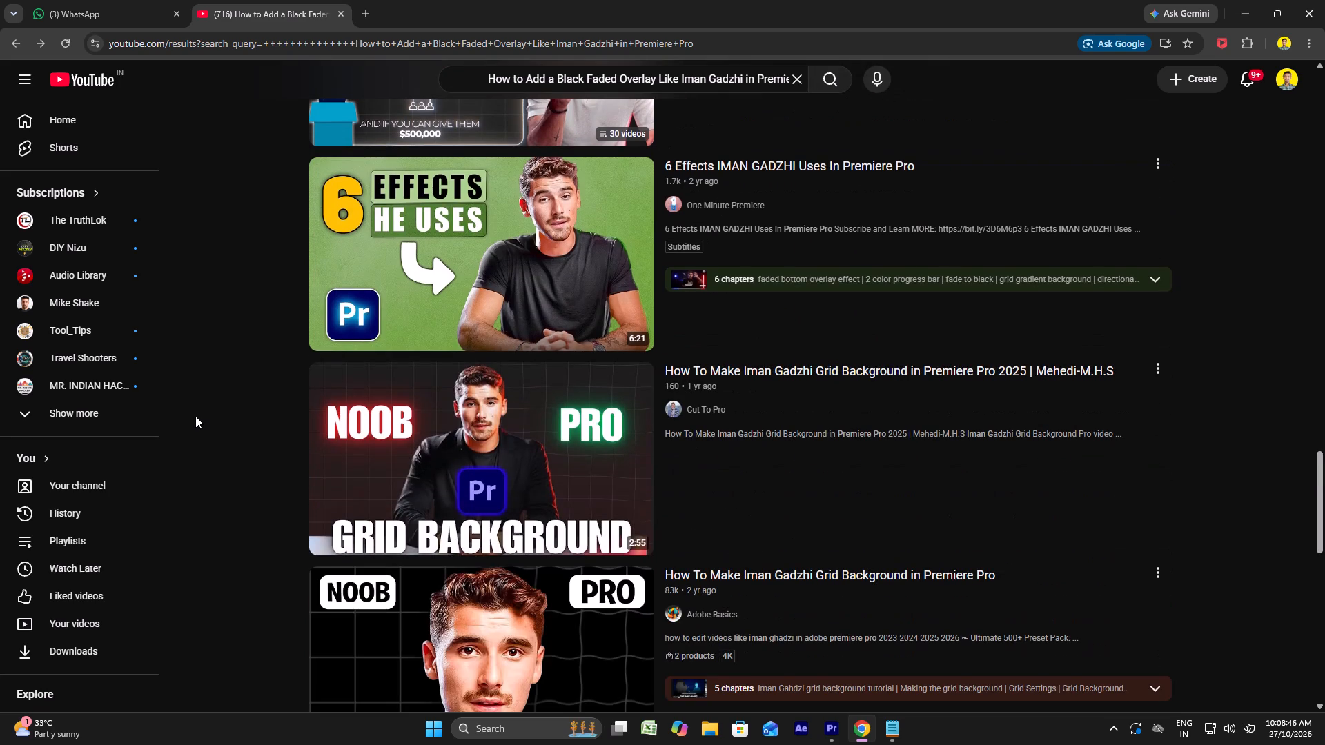
scroll(243, 421, down, 12)
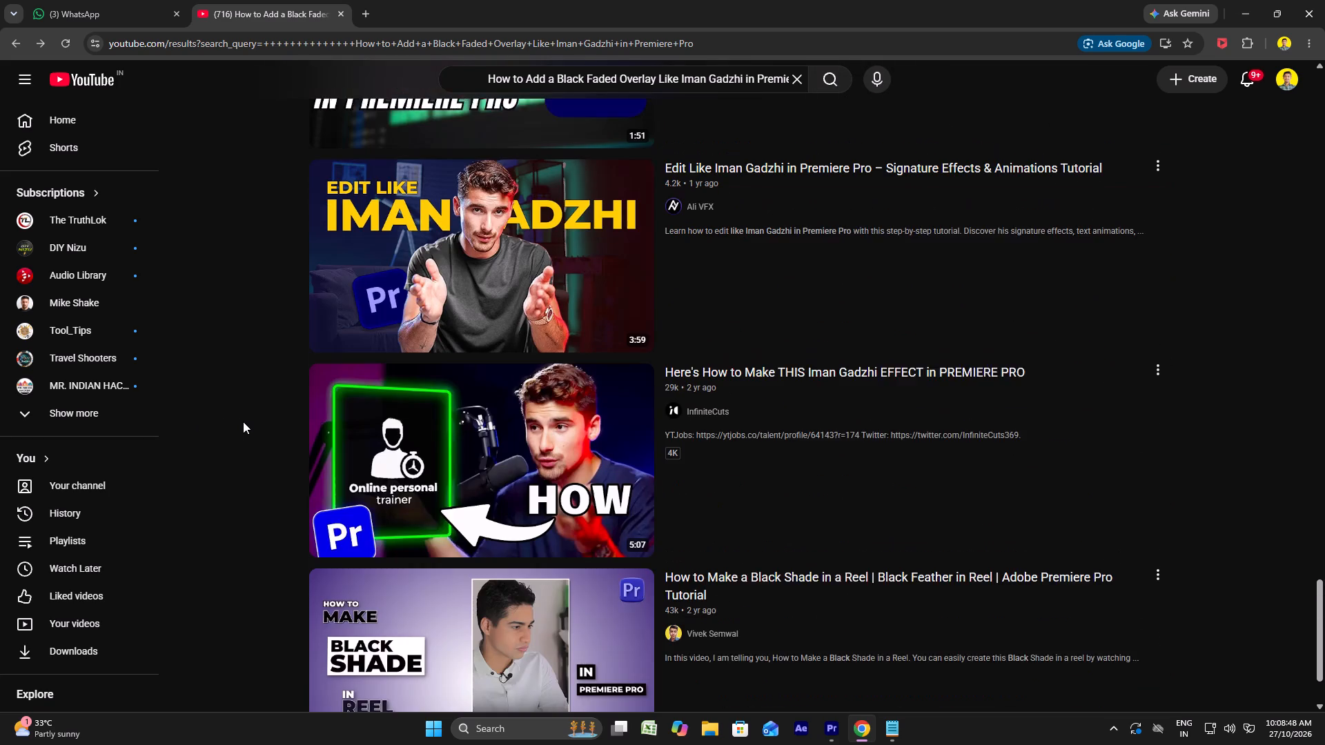
scroll(243, 421, down, 6)
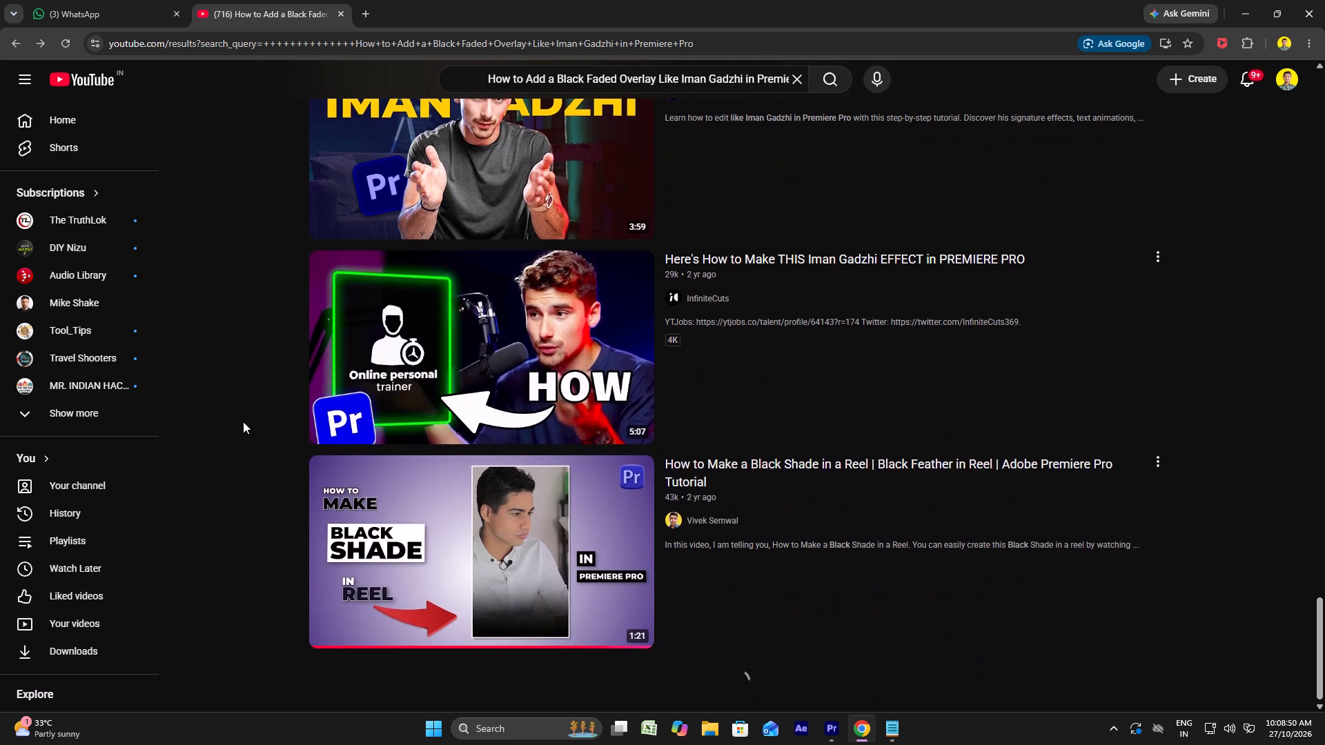
scroll(717, 618, down, 6)
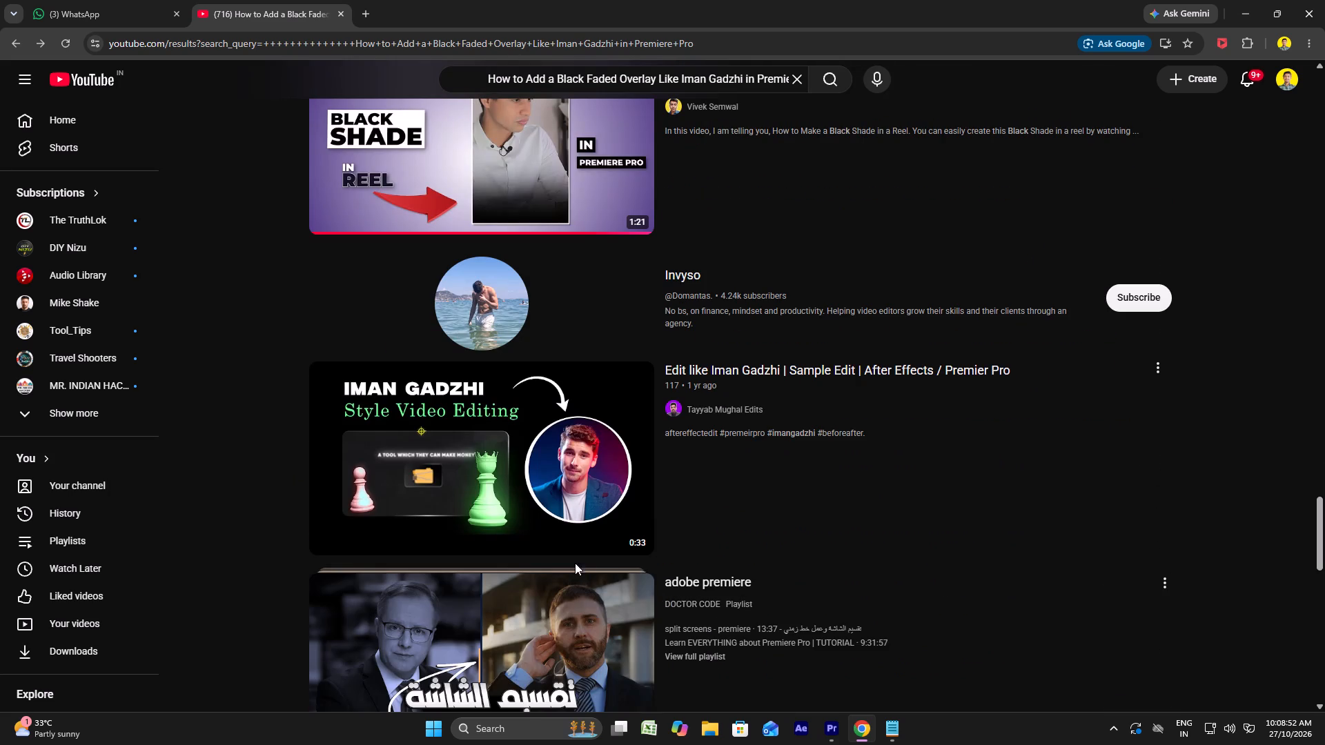
scroll(517, 535, down, 2)
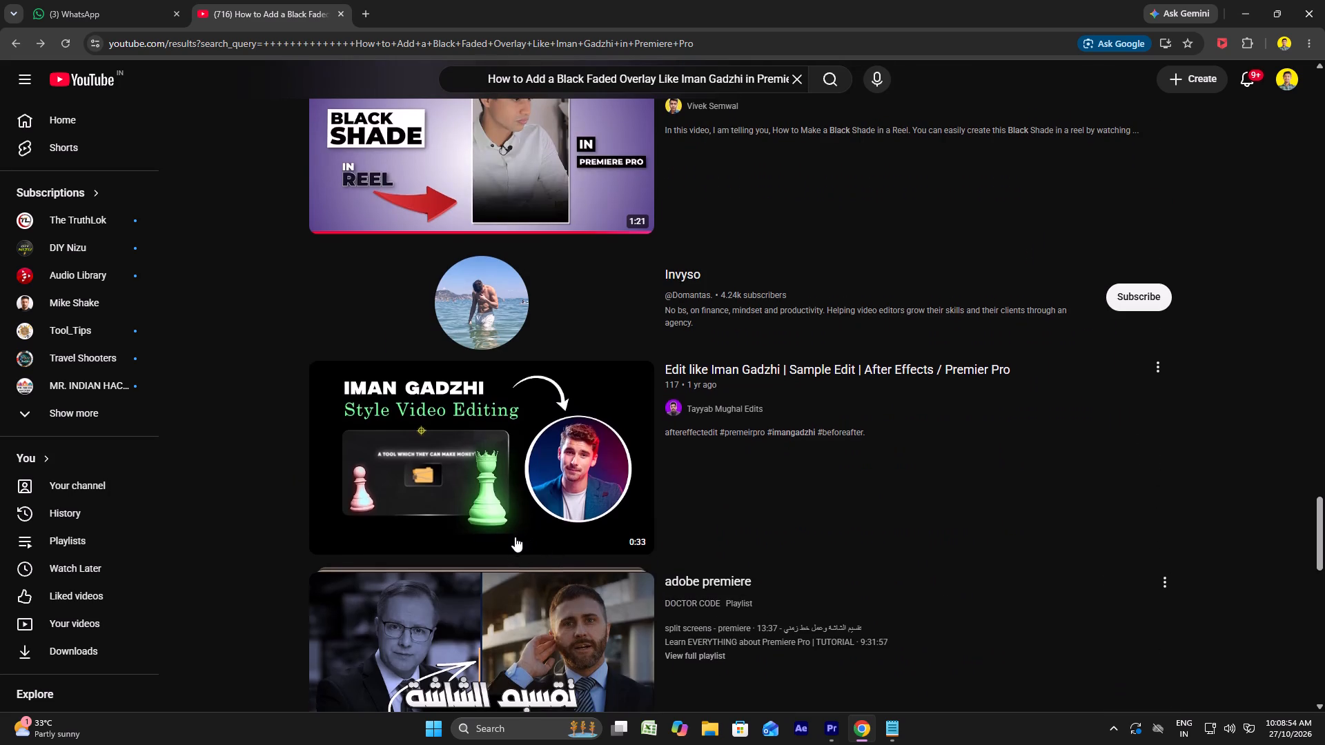
scroll(515, 537, down, 9)
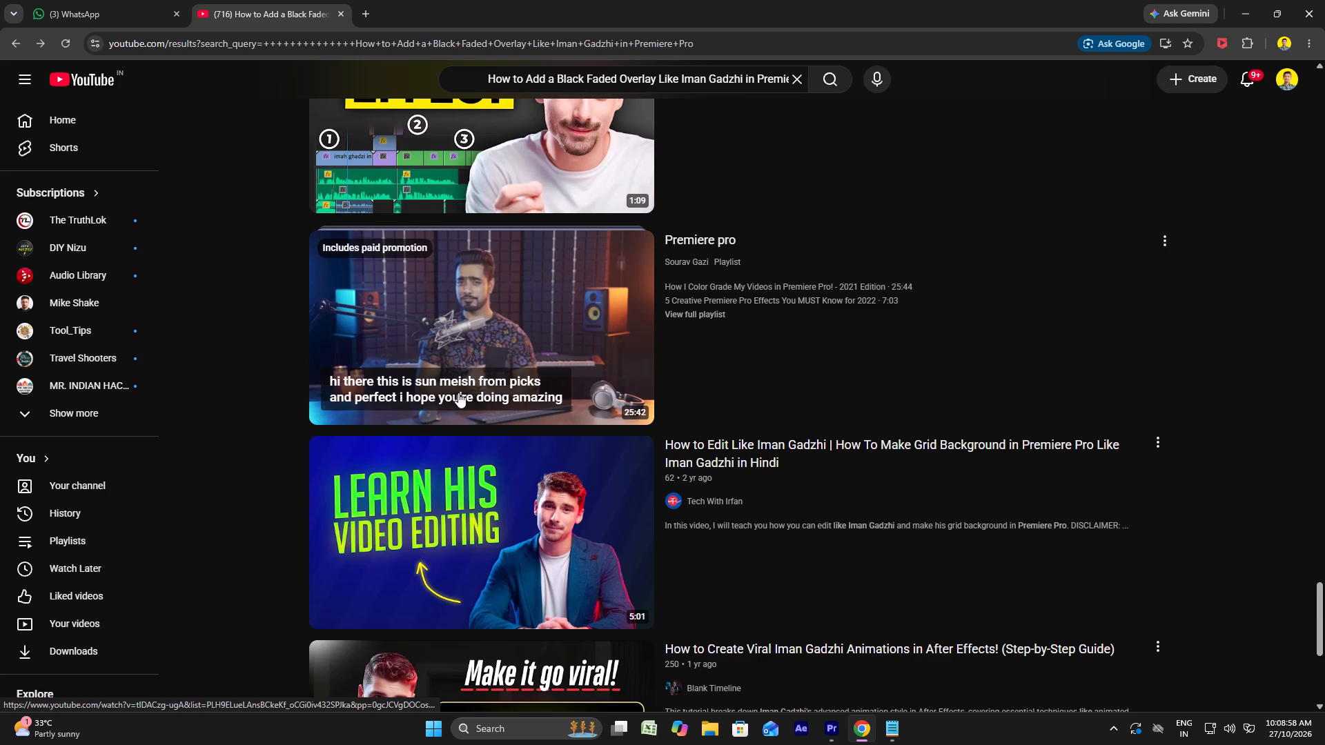
scroll(458, 393, down, 5)
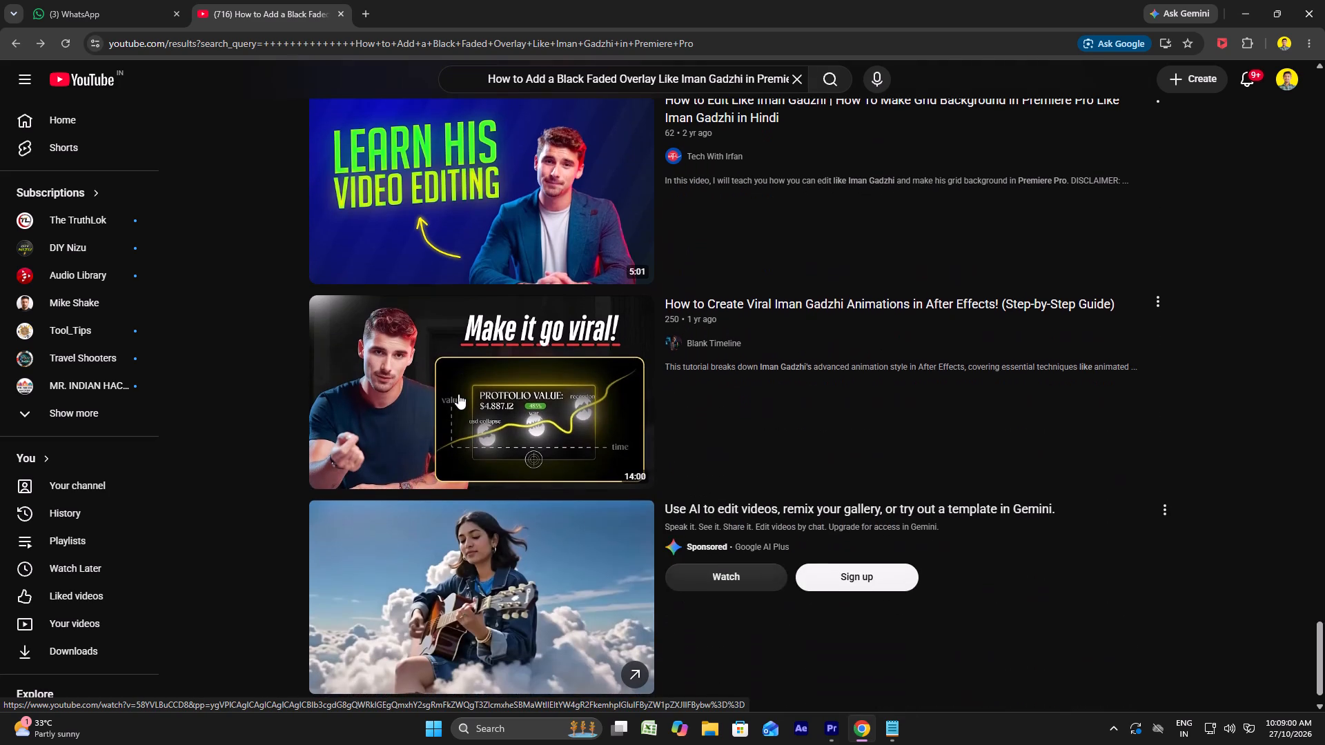
scroll(455, 399, down, 11)
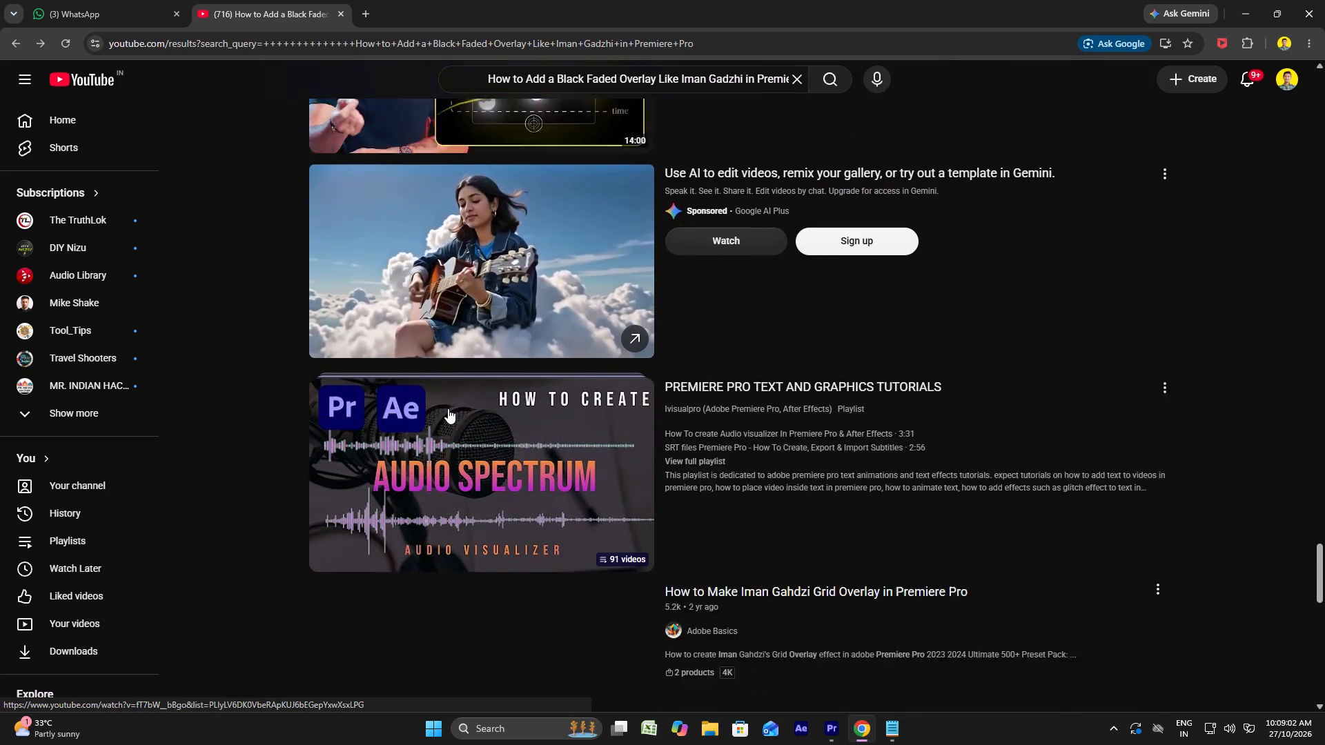
scroll(448, 409, down, 12)
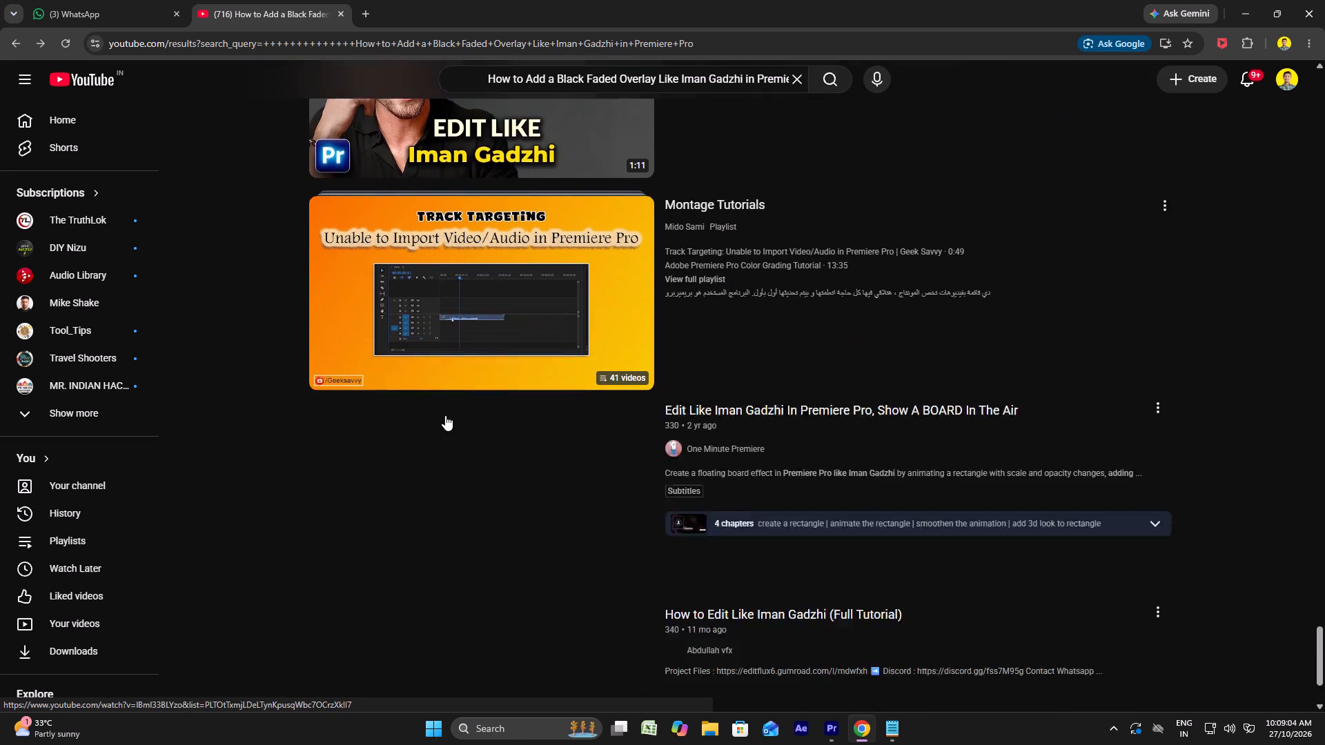
scroll(445, 415, down, 6)
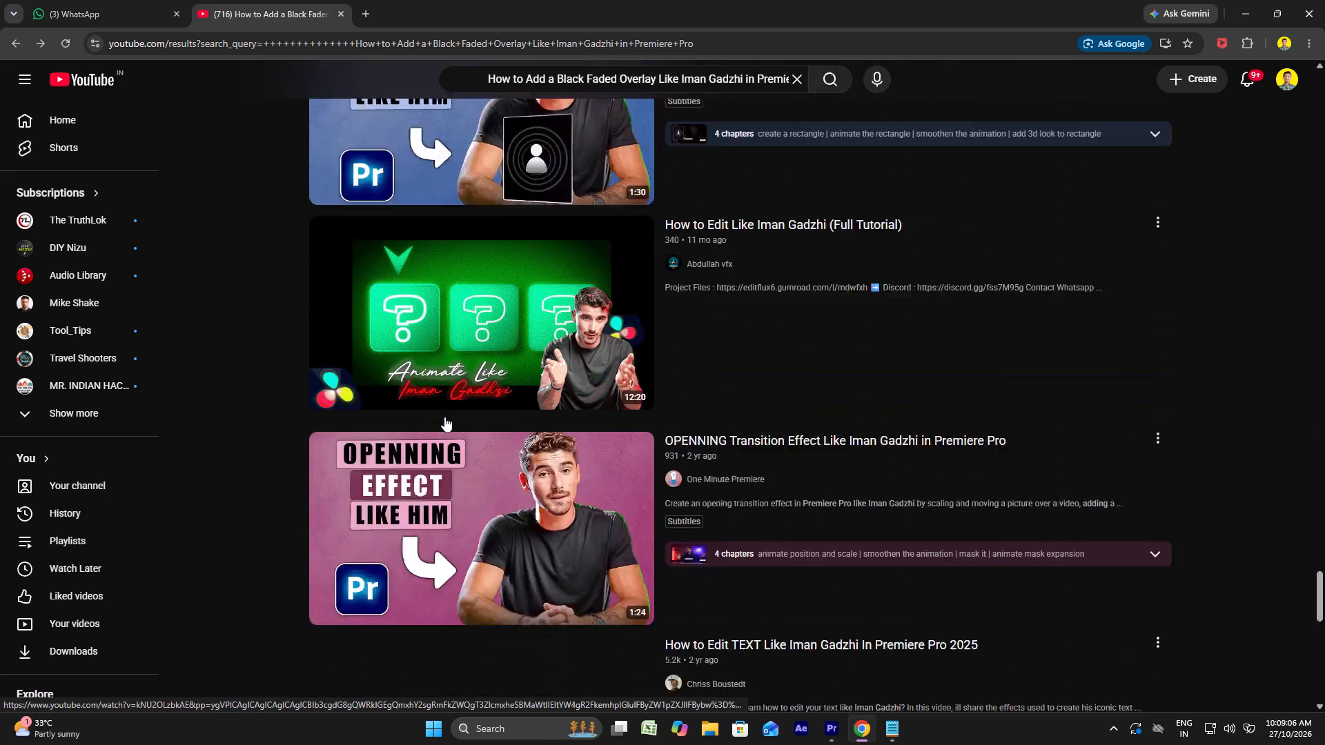
scroll(444, 417, down, 5)
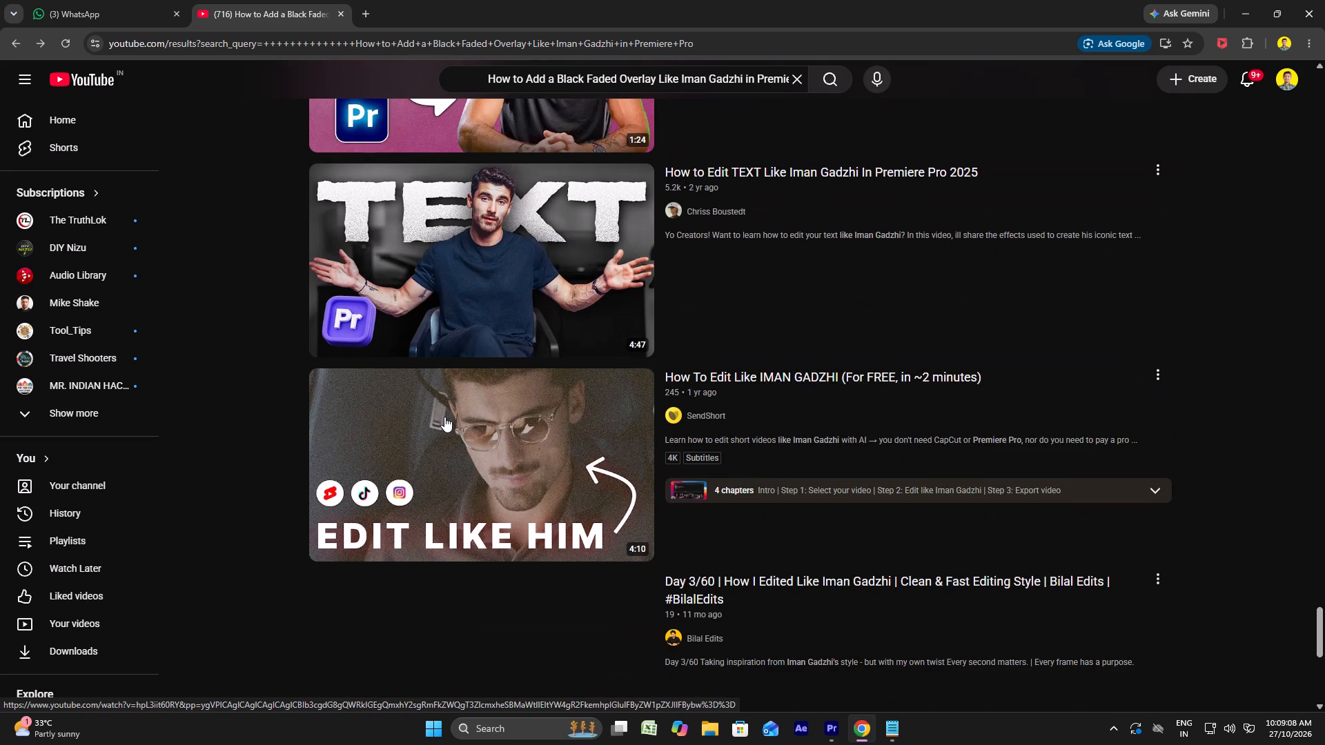
scroll(444, 417, down, 4)
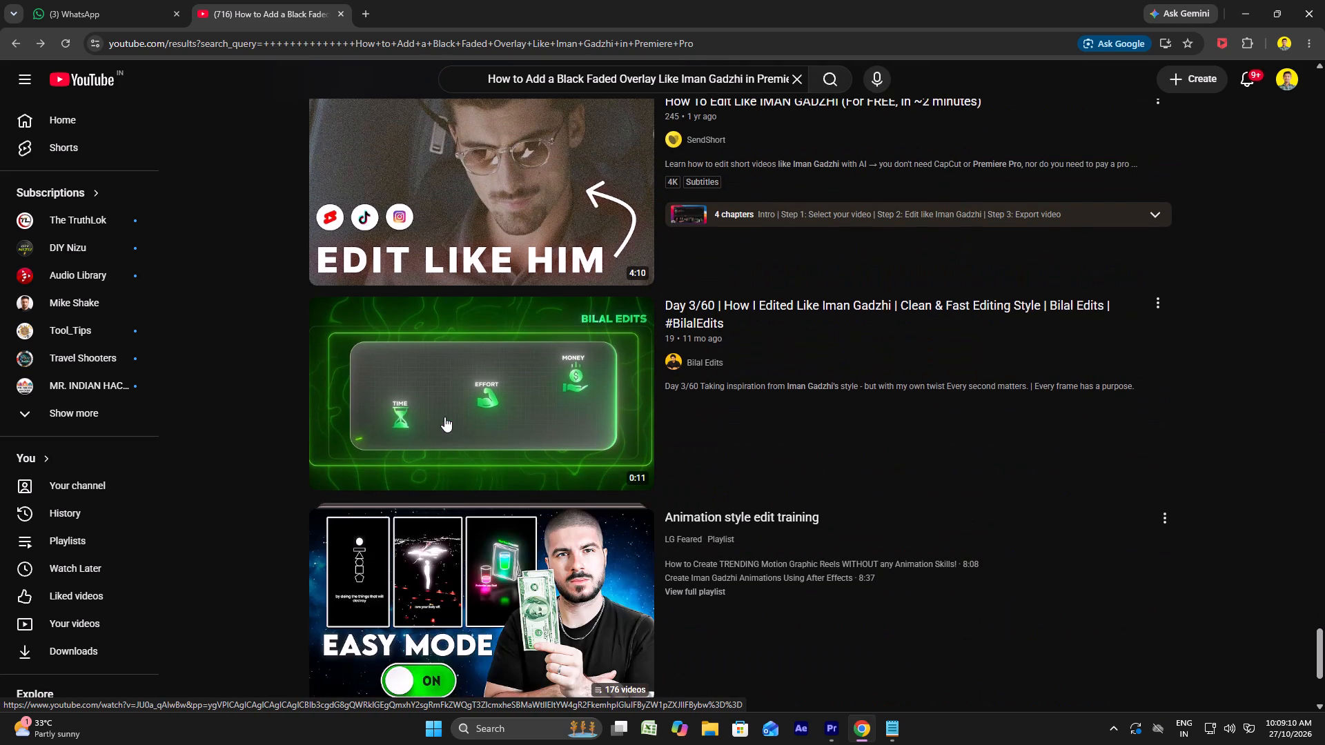
scroll(444, 417, down, 5)
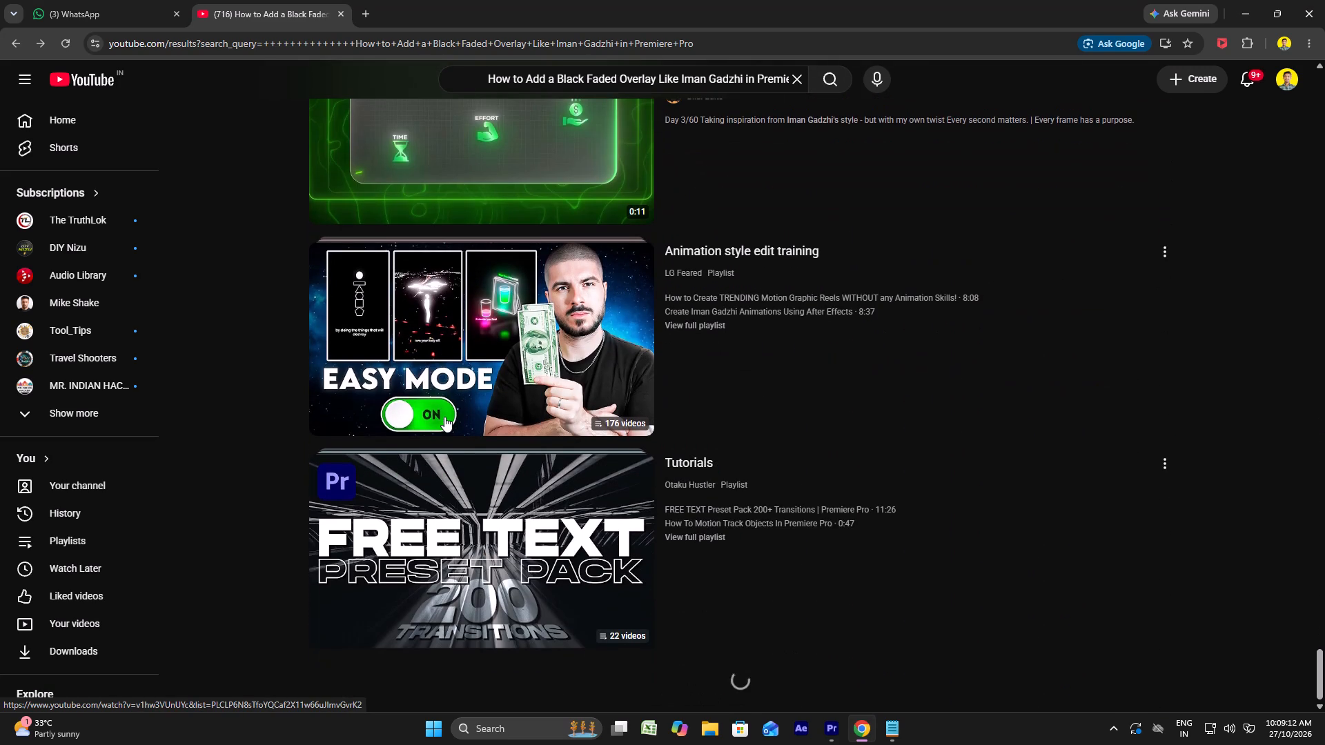
scroll(444, 417, down, 5)
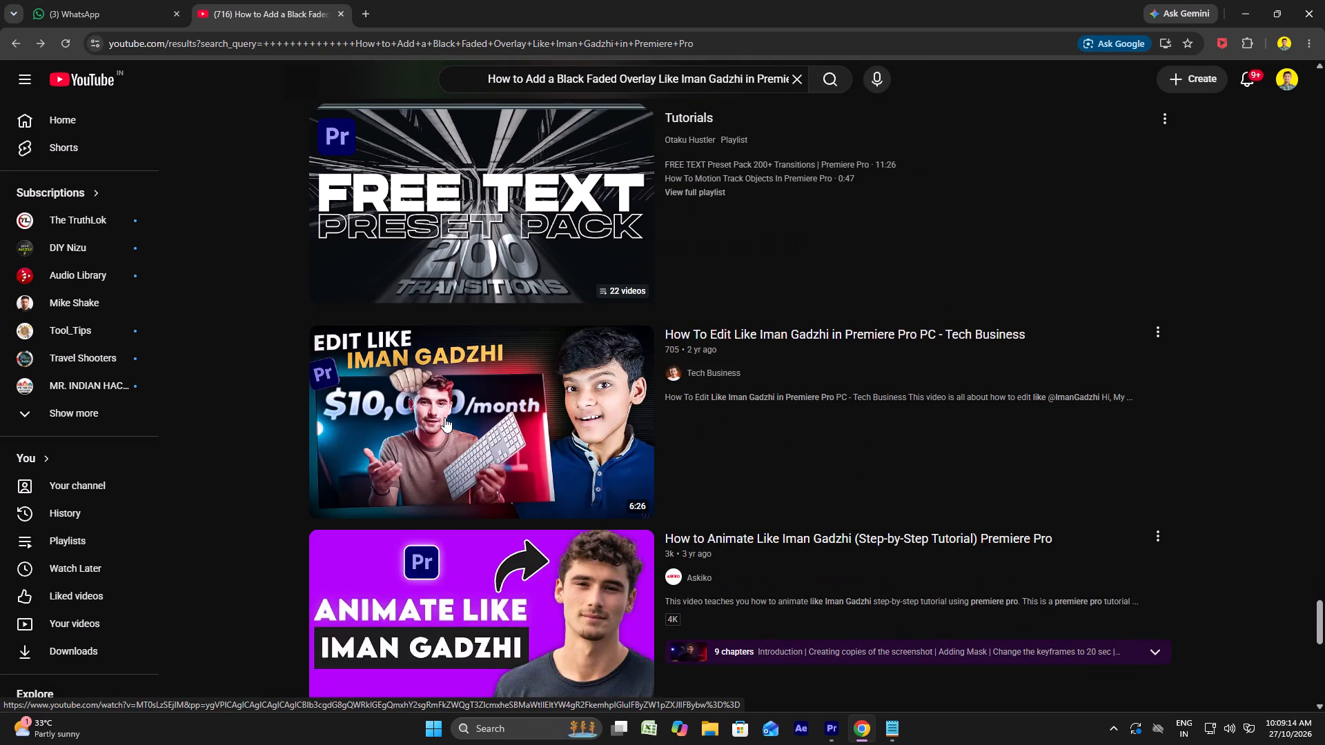
scroll(444, 417, down, 5)
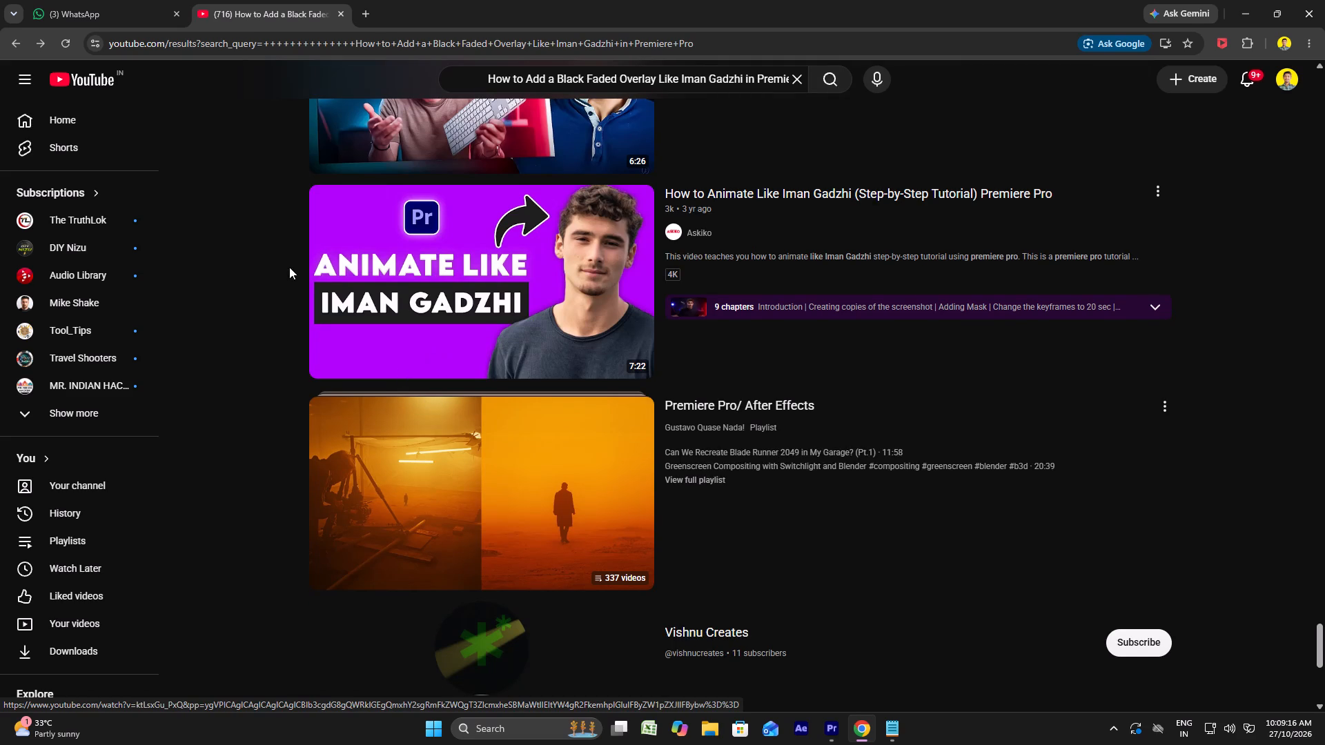
scroll(275, 262, down, 5)
scroll(479, 303, down, 6)
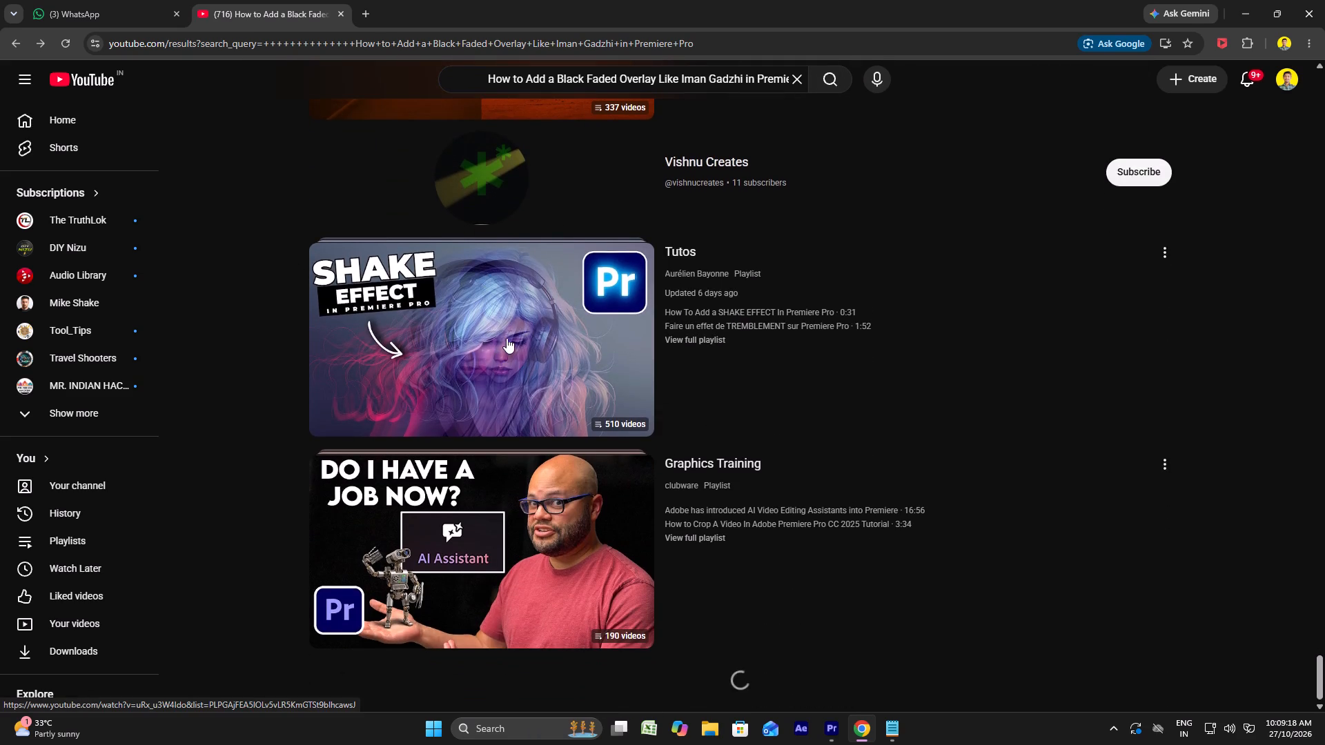
scroll(511, 344, down, 7)
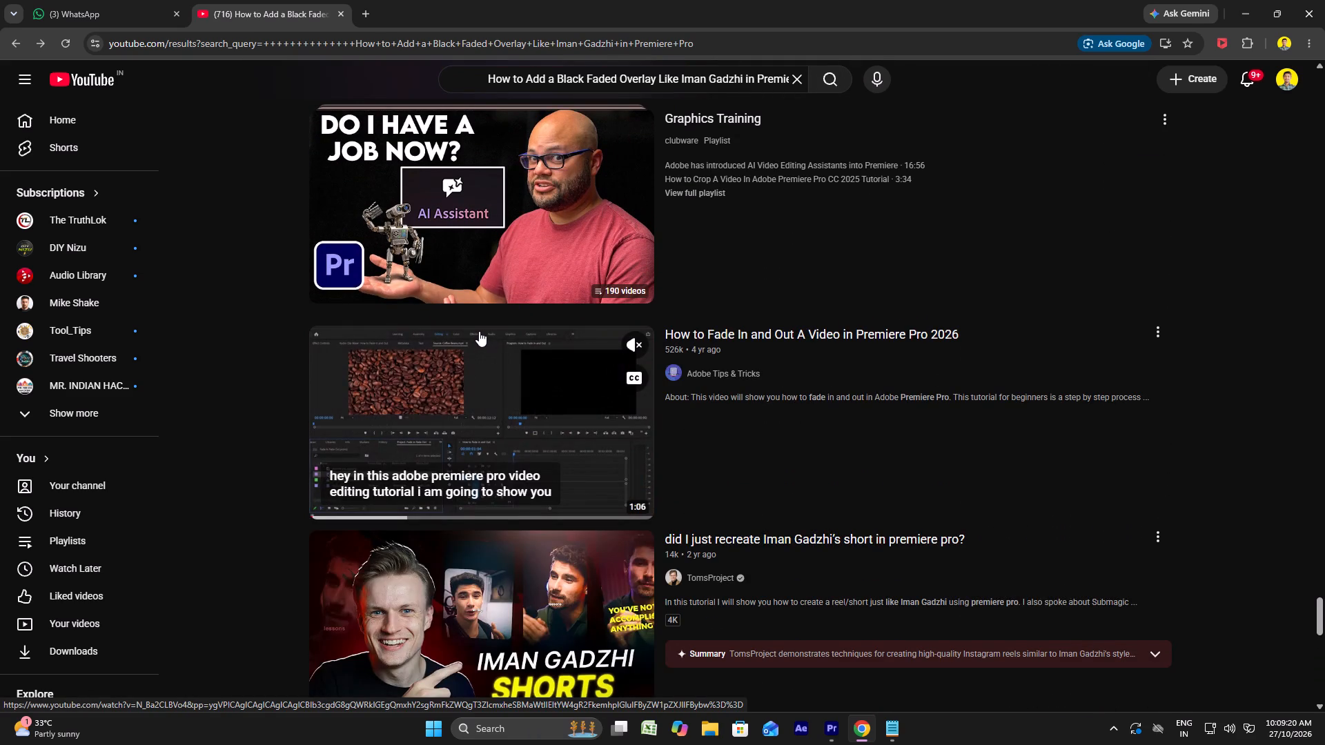
scroll(479, 331, down, 1)
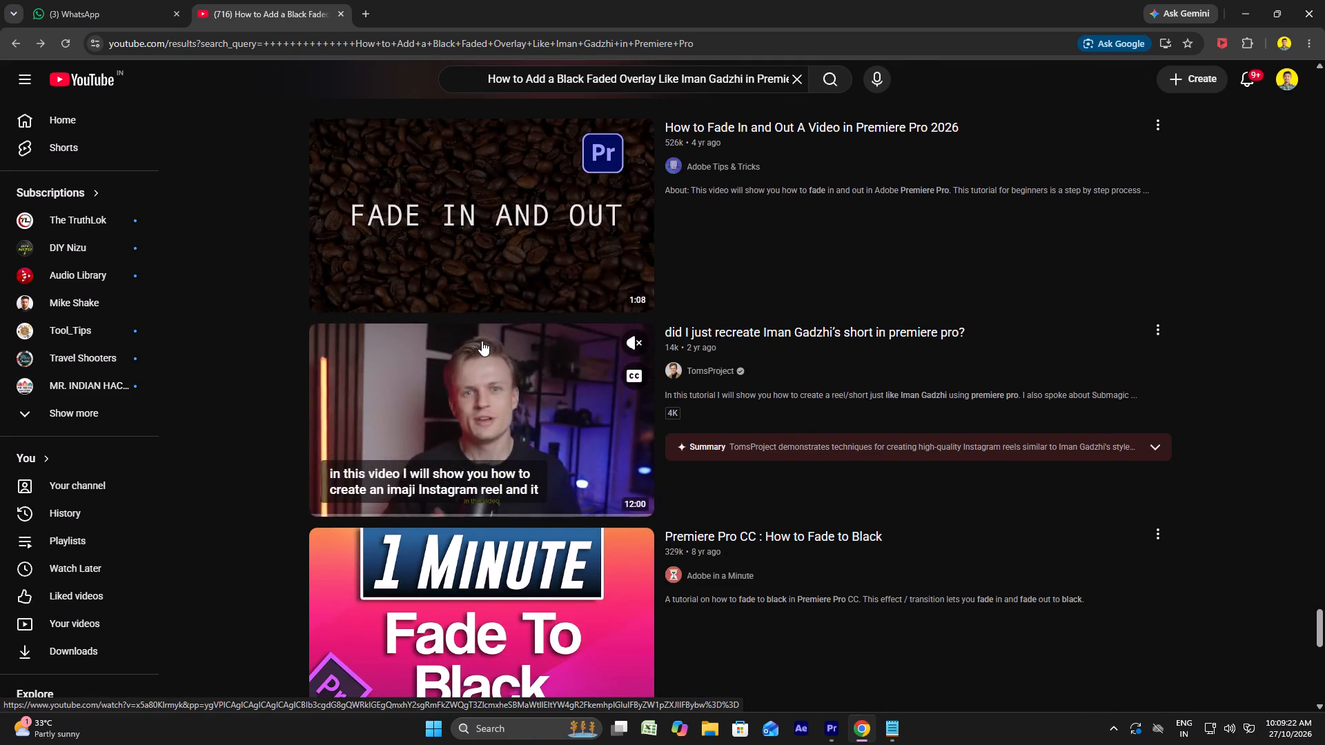
scroll(482, 344, down, 7)
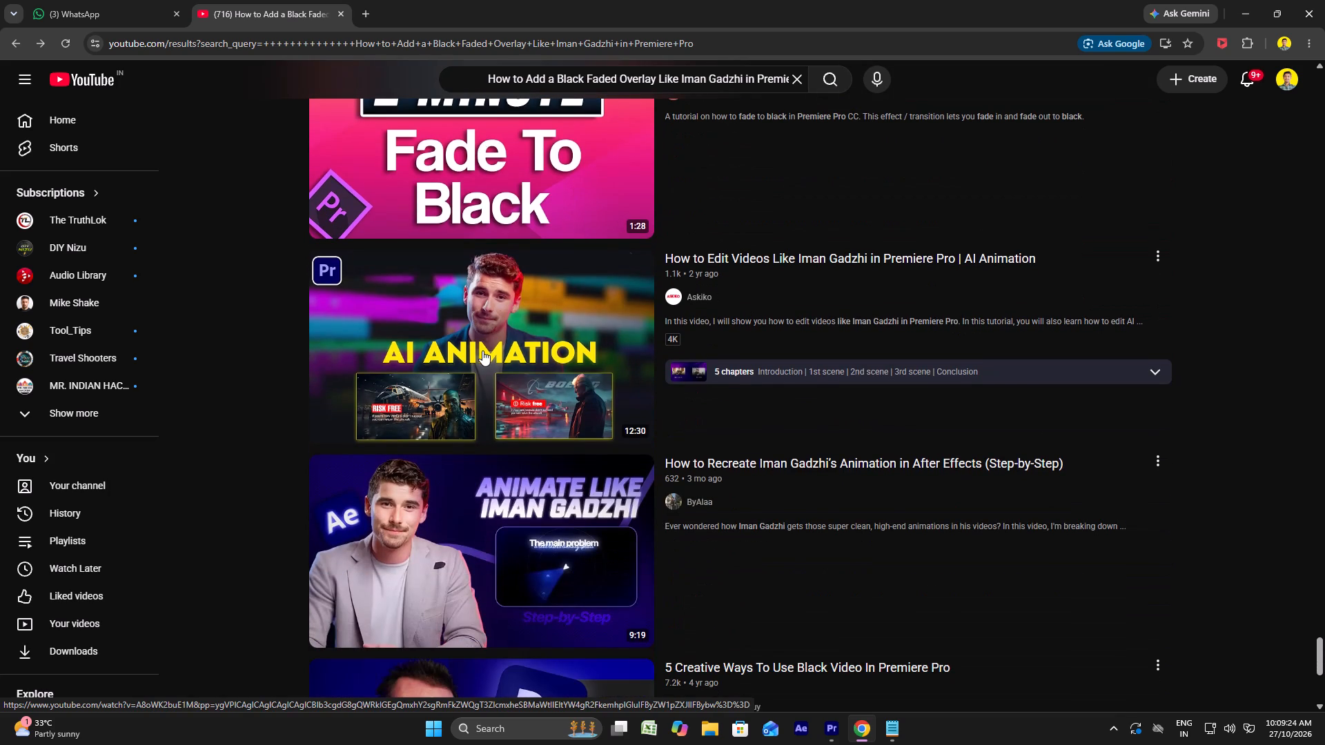
scroll(483, 350, down, 3)
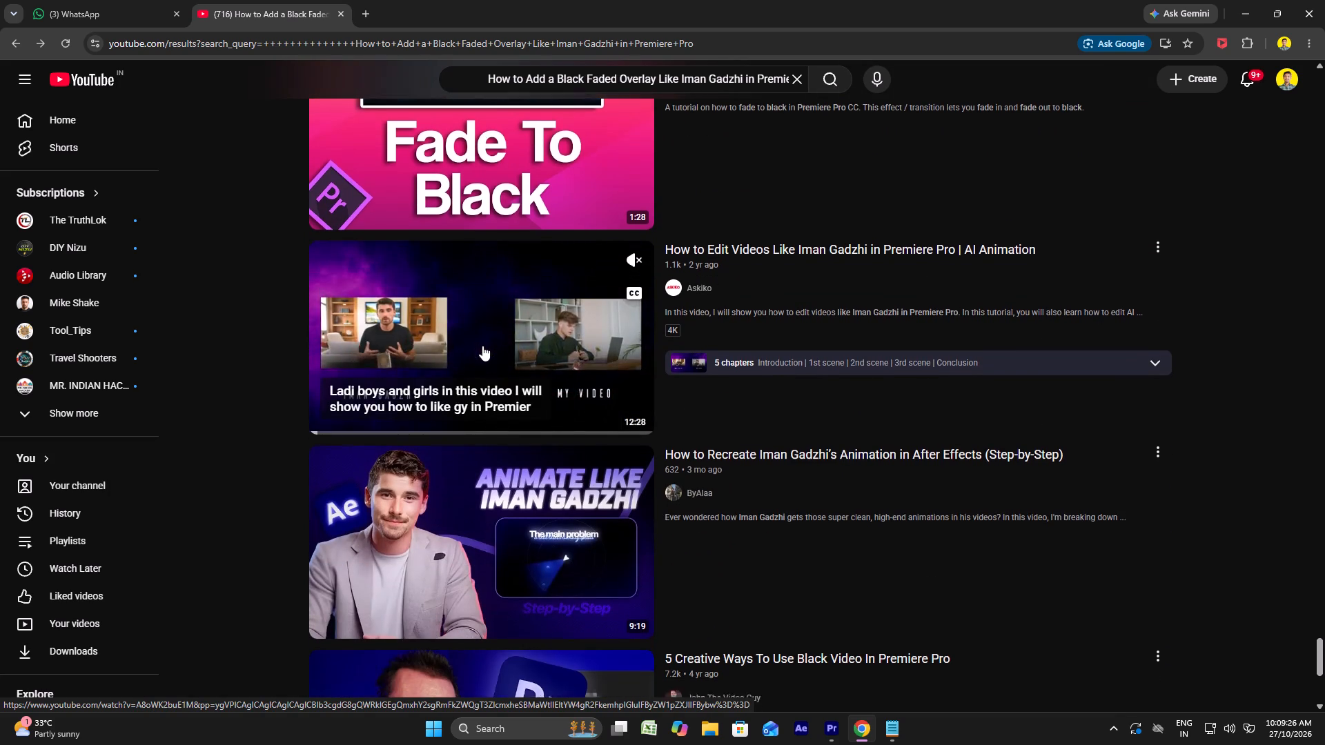
scroll(482, 346, down, 2)
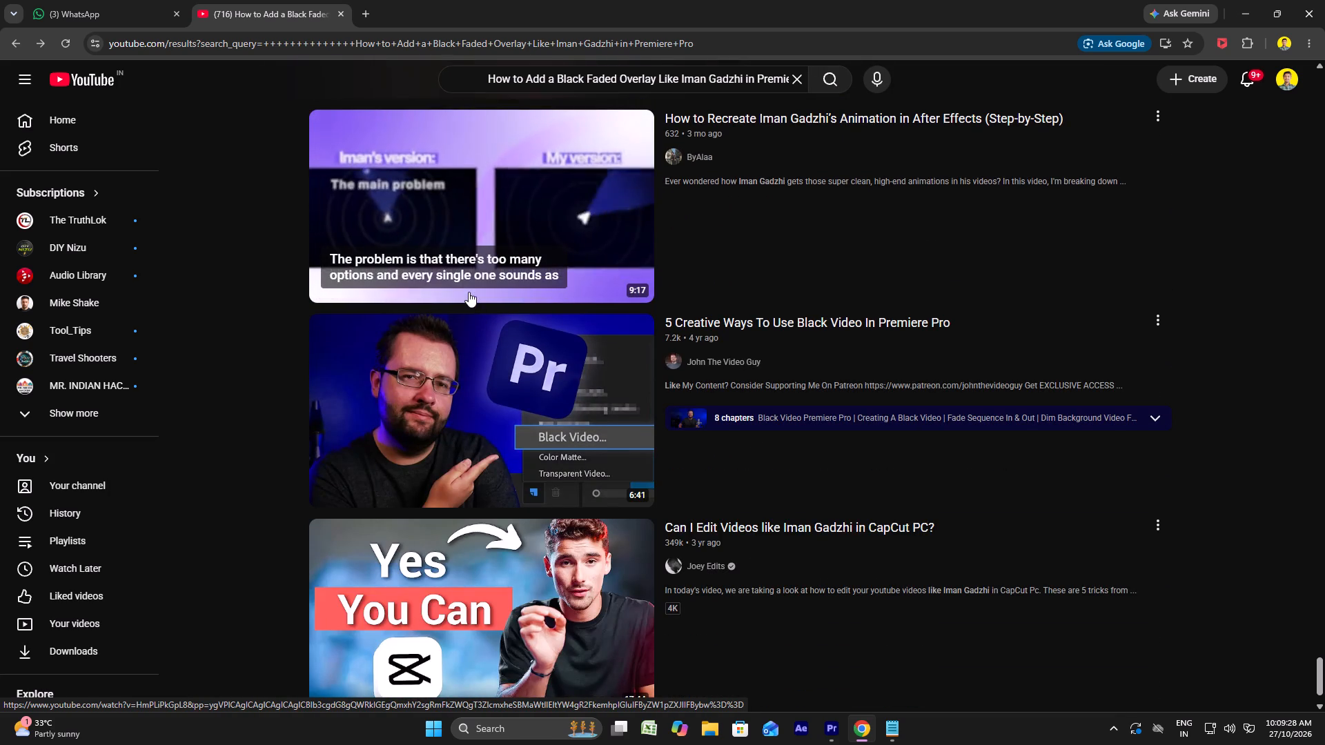
scroll(489, 318, down, 5)
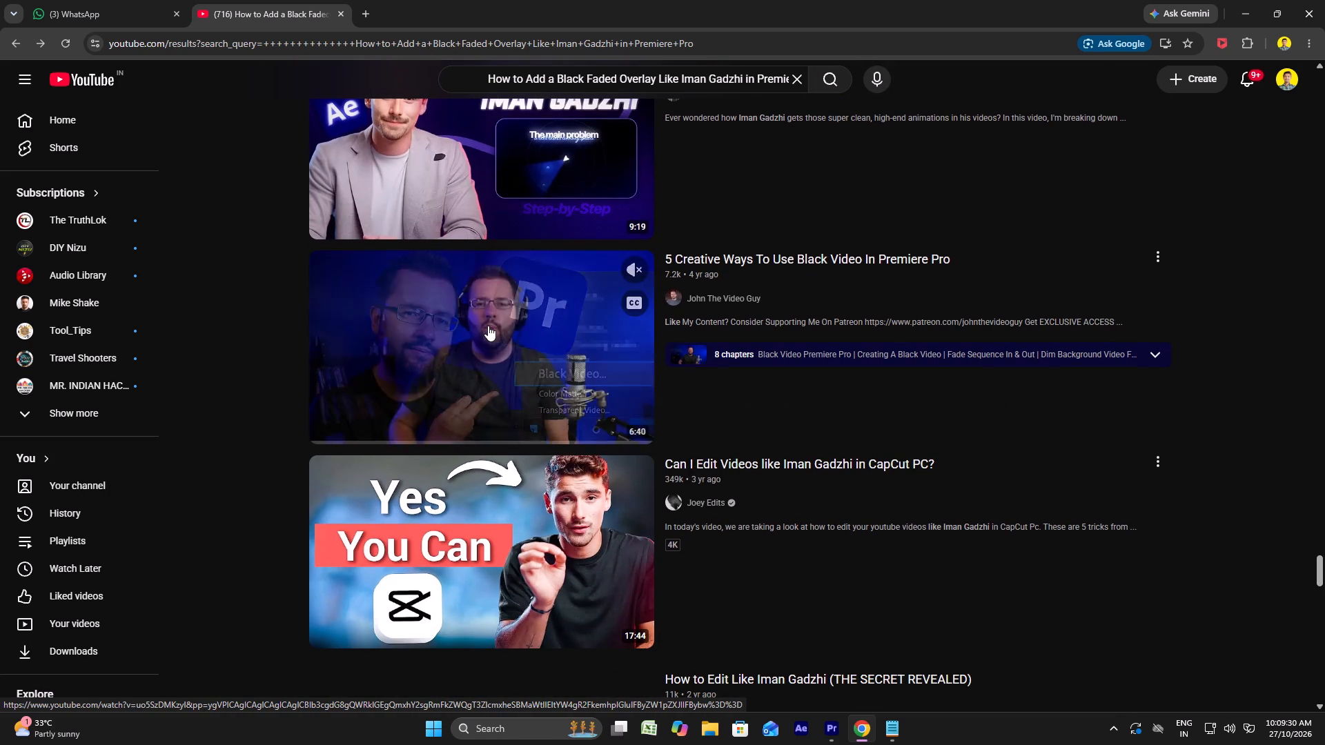
scroll(478, 318, down, 11)
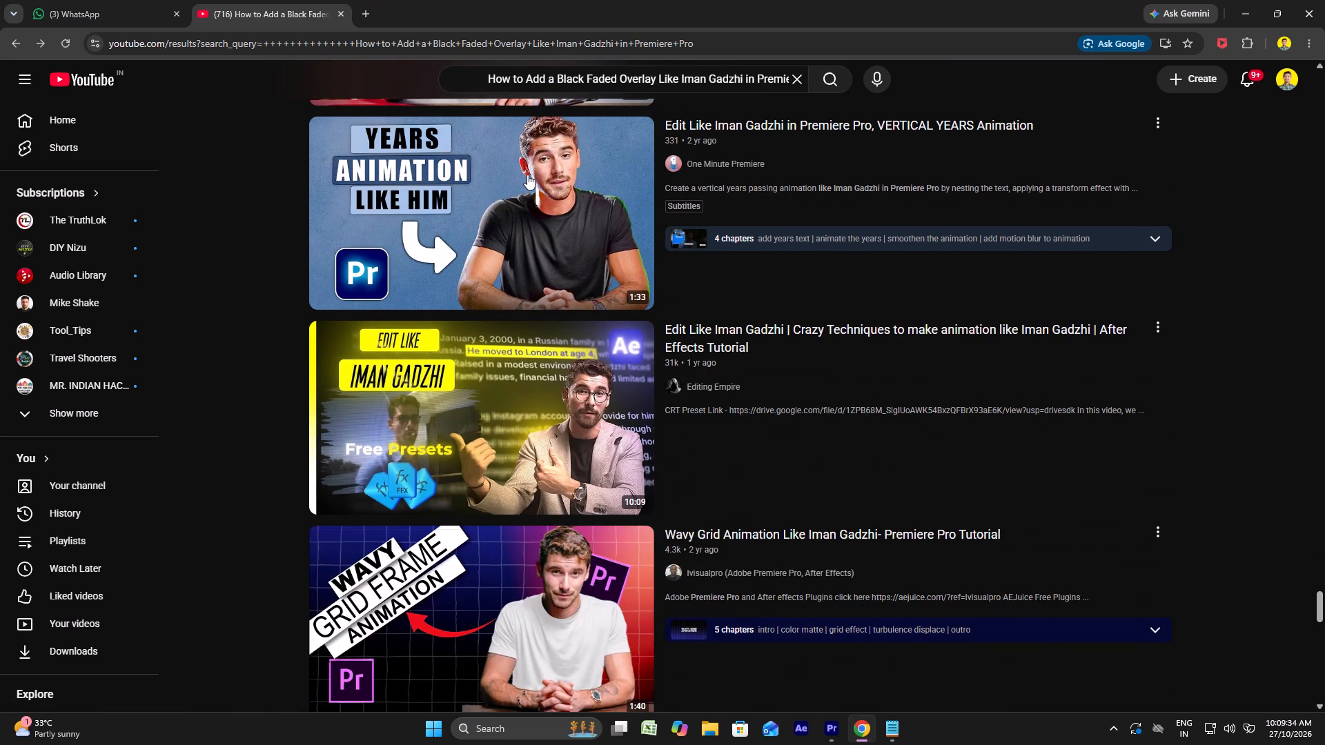
scroll(527, 175, down, 11)
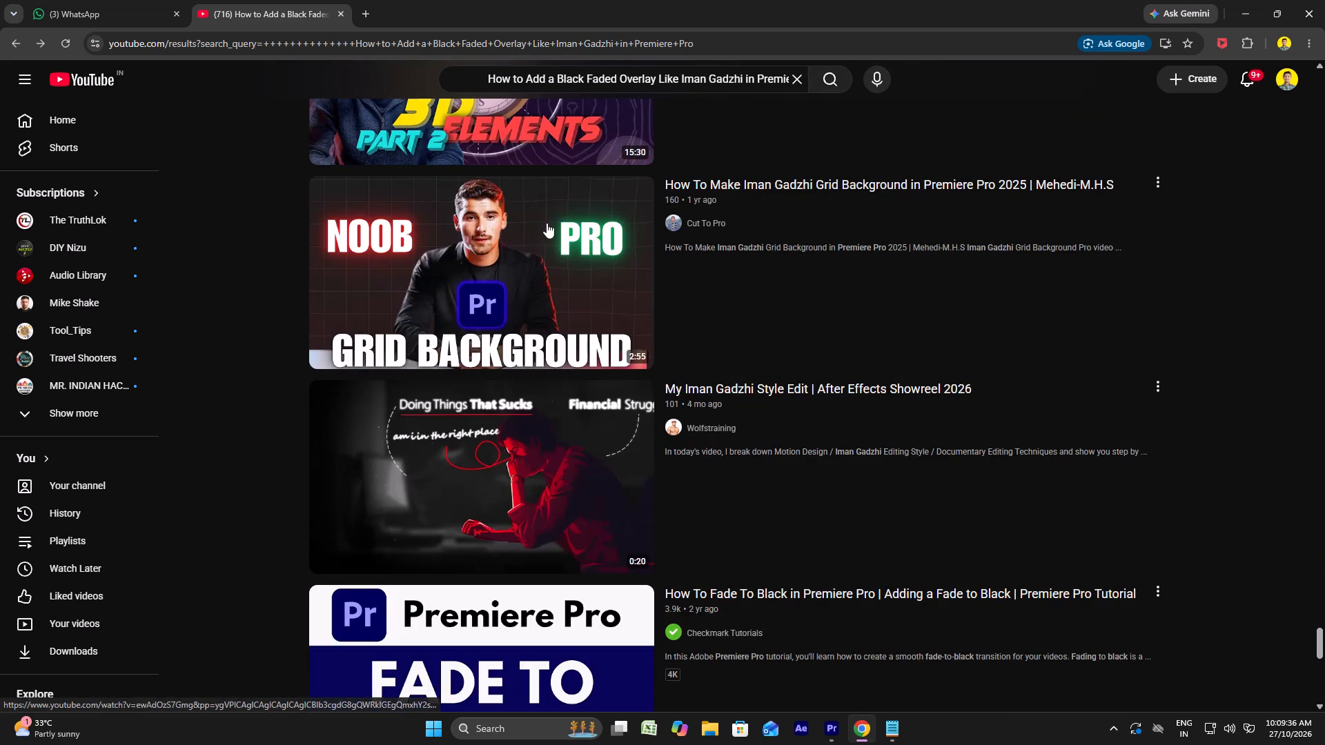
scroll(549, 241, down, 13)
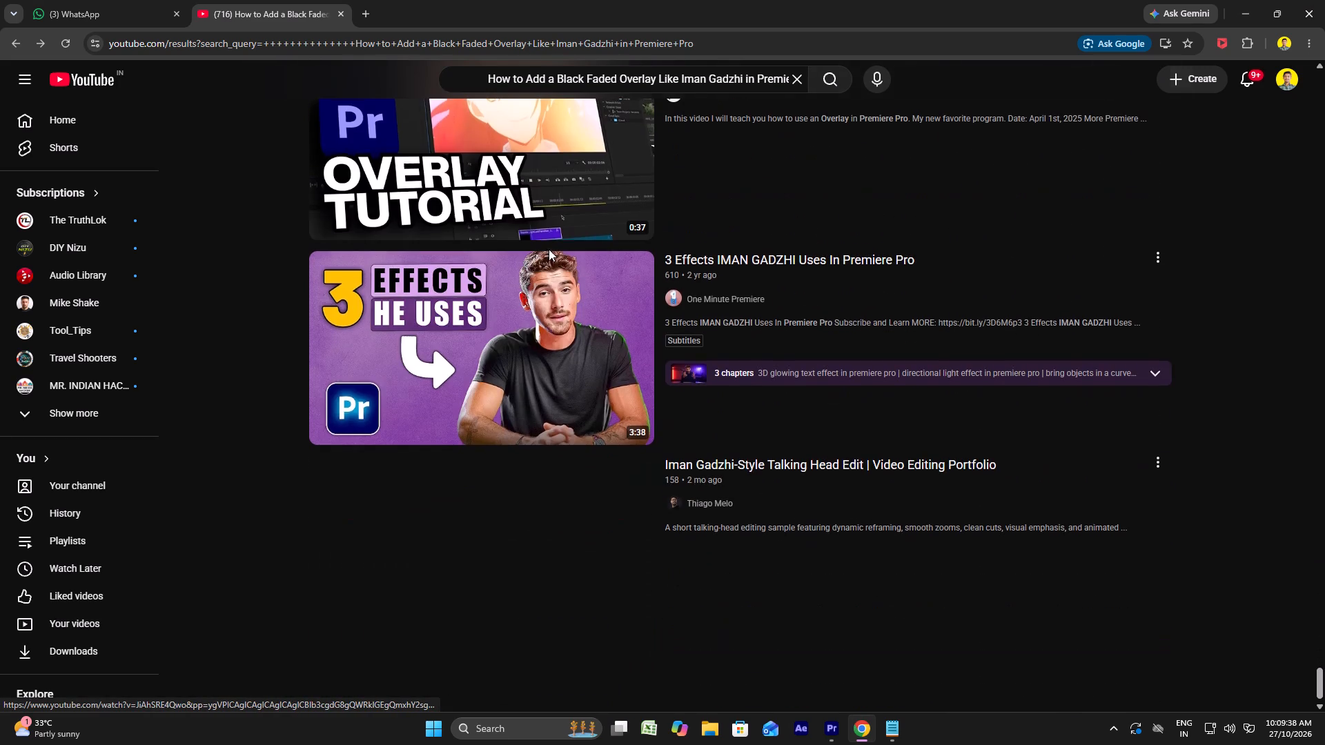
scroll(549, 250, down, 6)
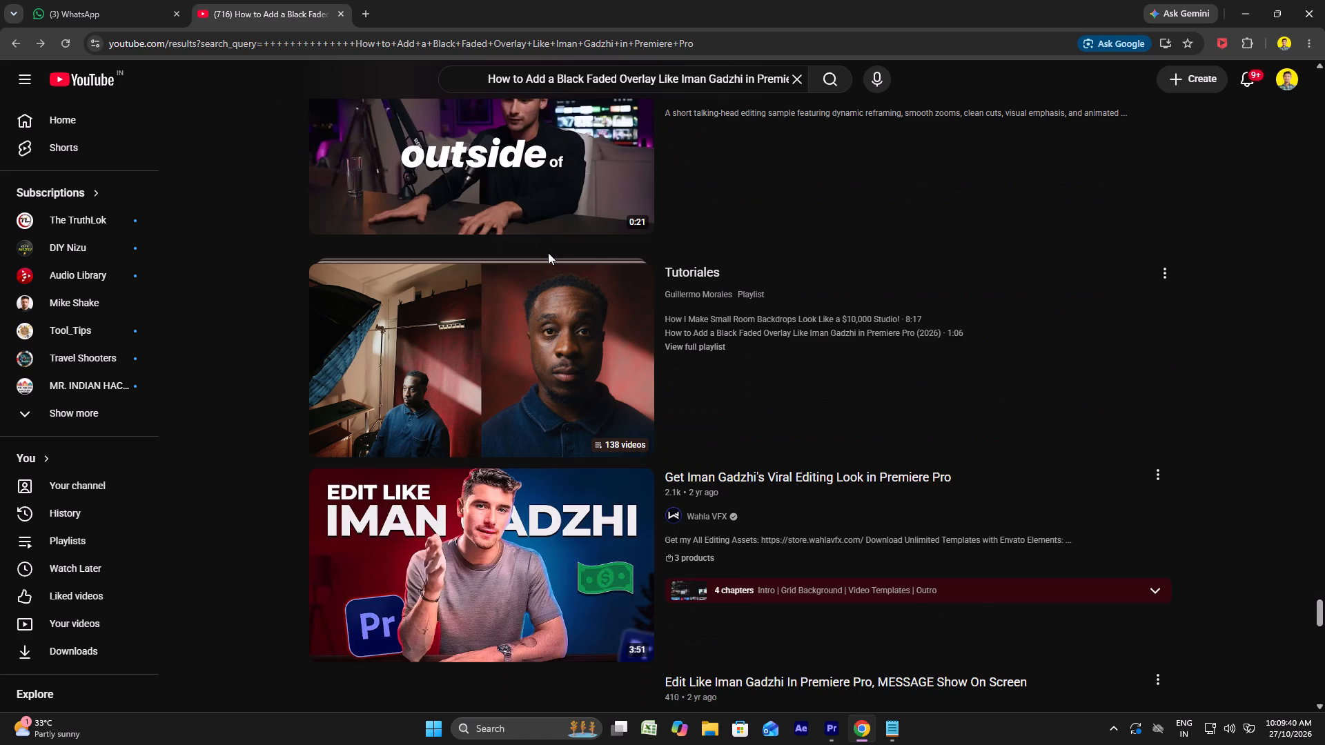
scroll(548, 253, down, 6)
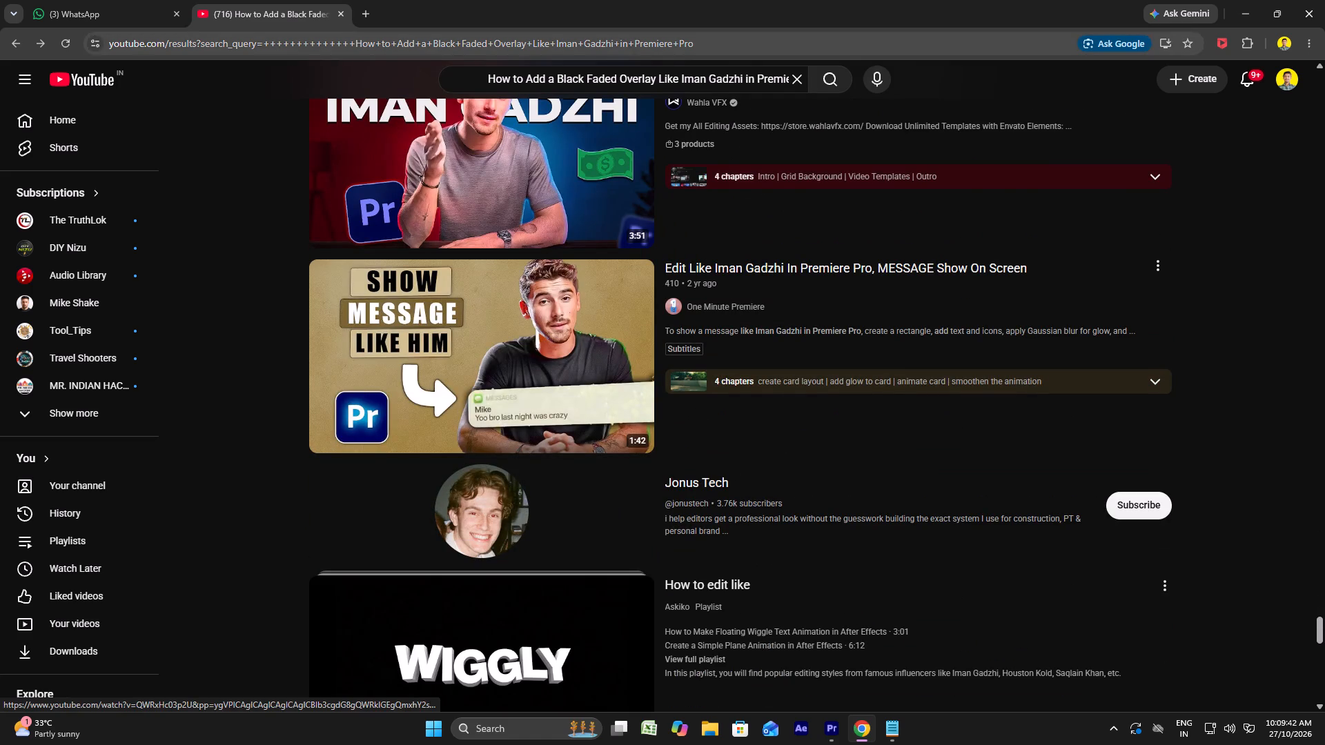
Shorten the YouTube query to "How to Add a Black Faded Overlay Like" and search again.
drag(682, 79, 951, 106)
key(BackSpace)
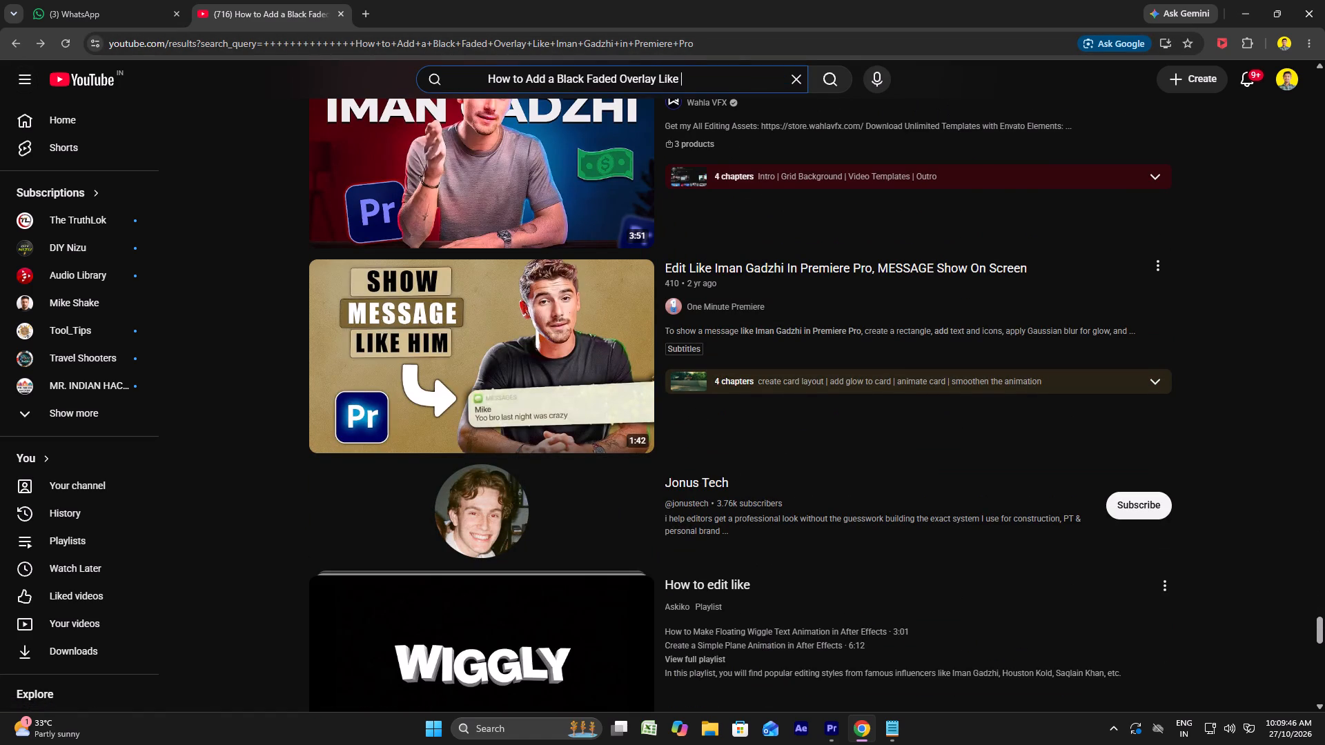
key(Return)
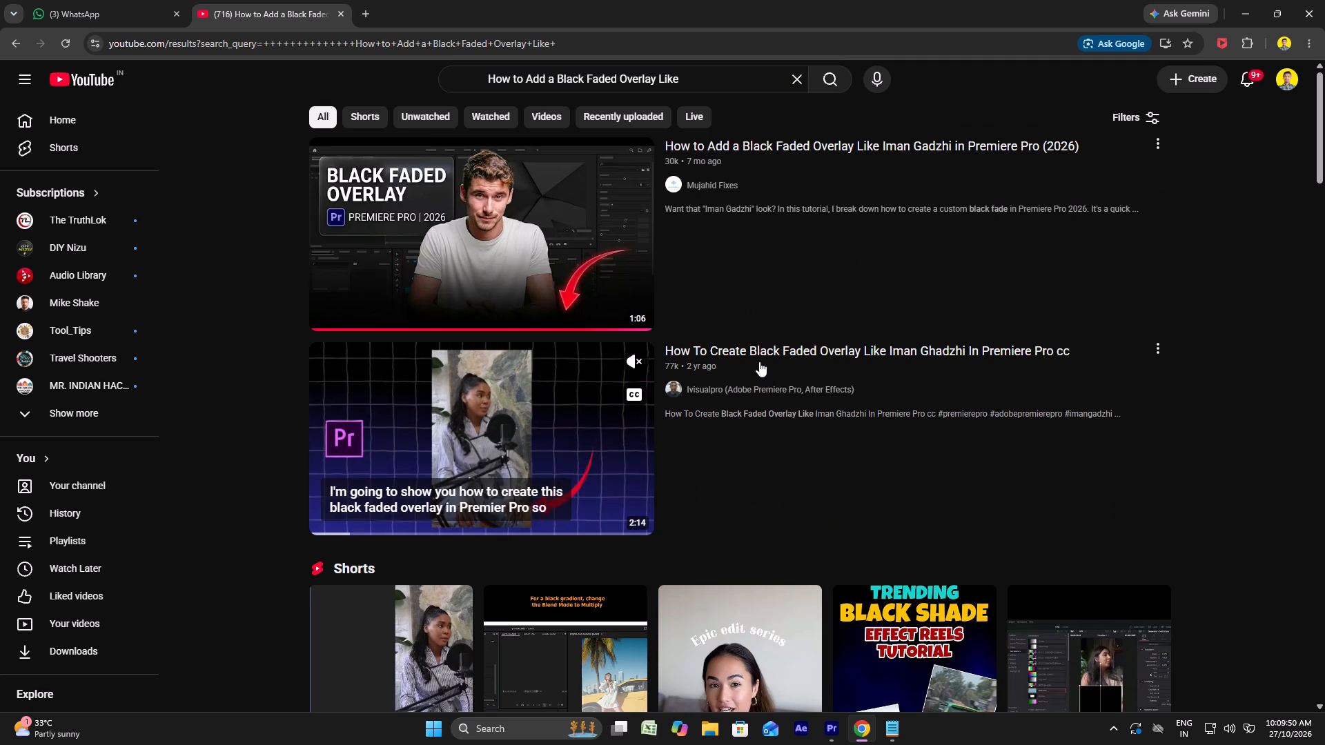
Open the "TRENDING BOTTOM BLACK SHADE EFFECT REELS" short, skip ahead through its tutorial part, and return to the search results.
scroll(758, 364, down, 5)
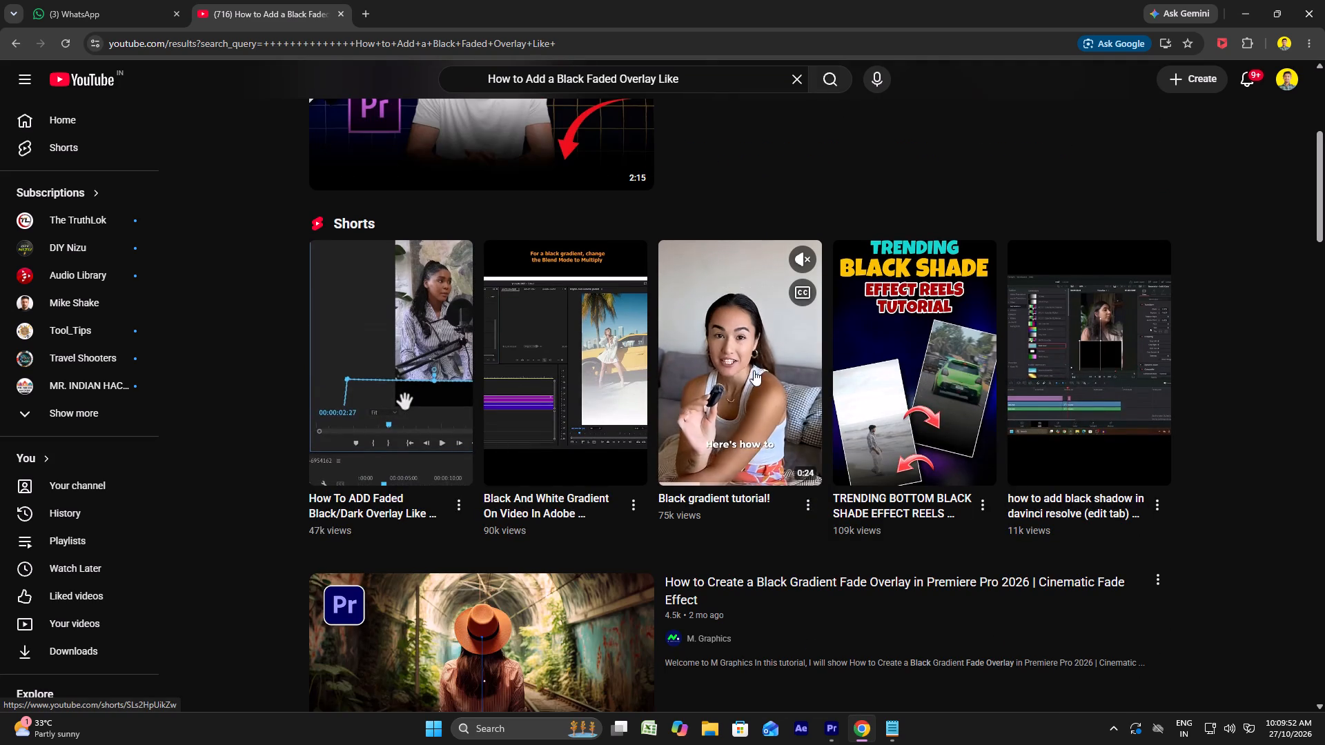
click(886, 384)
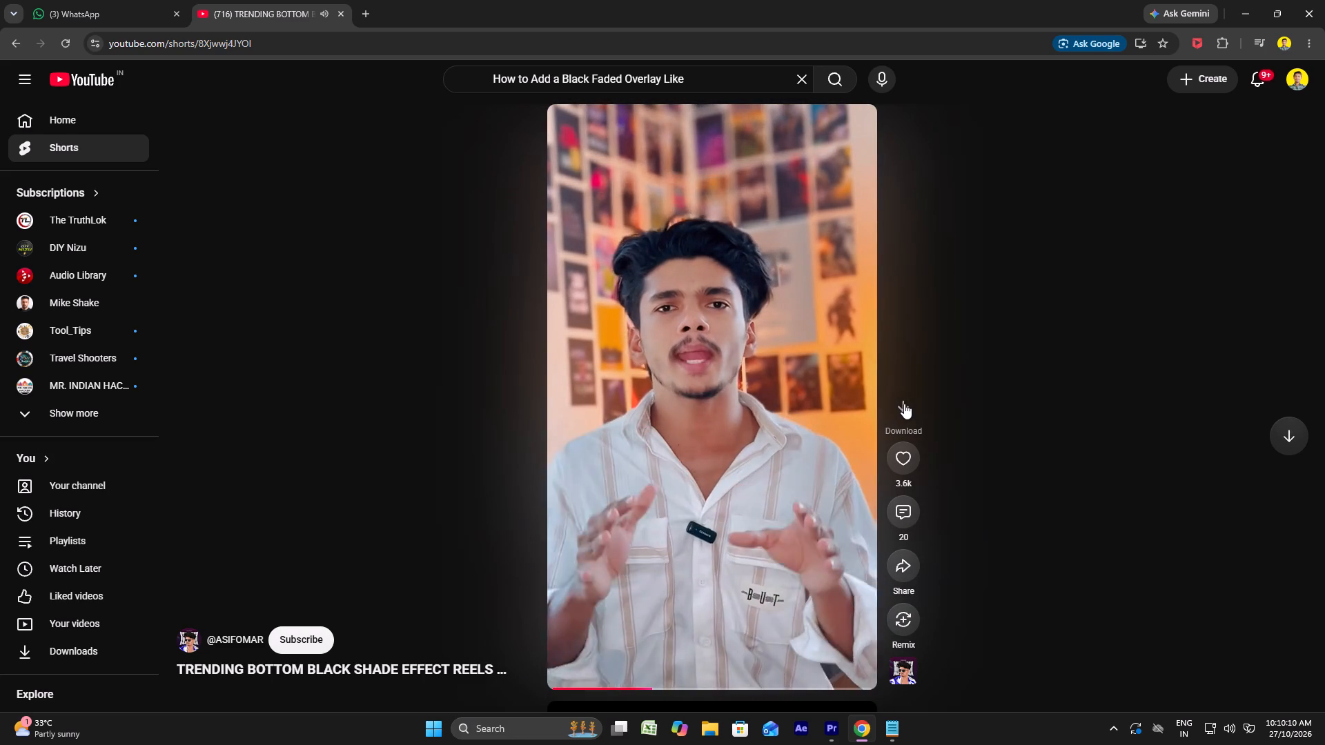
click(709, 687)
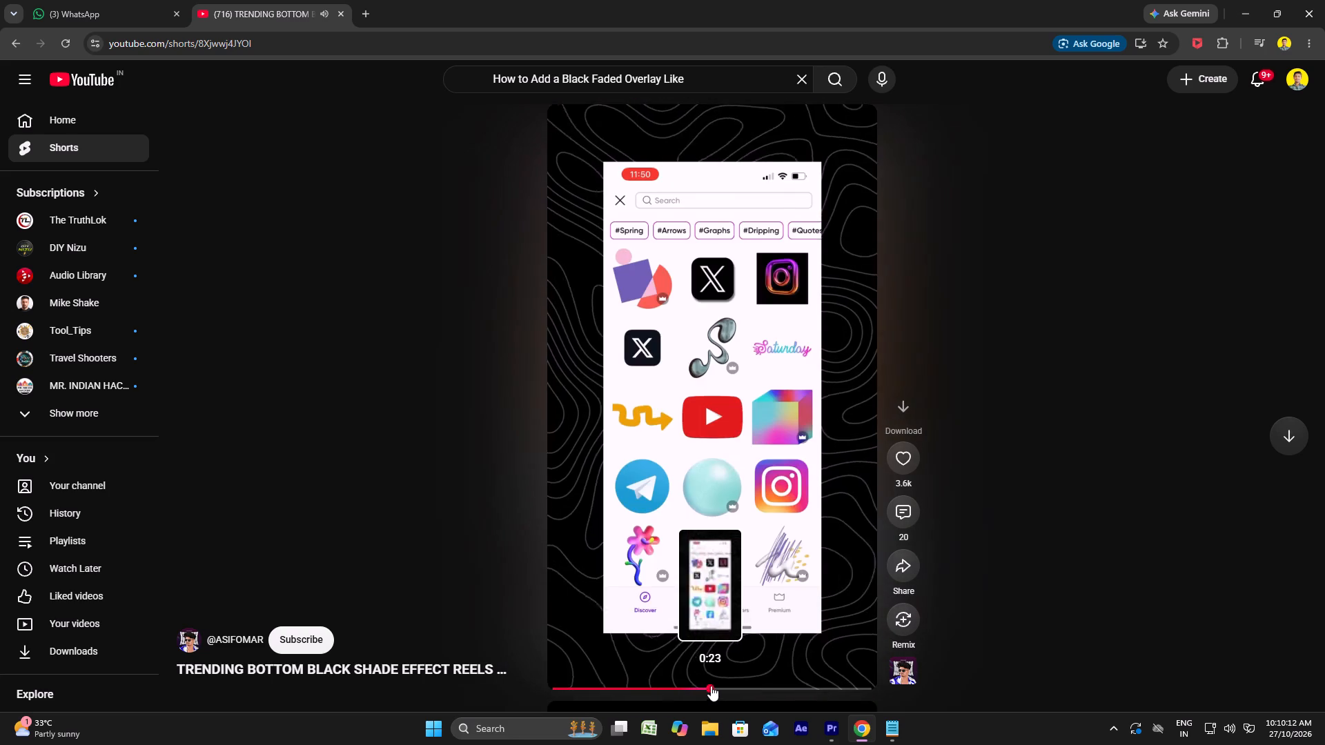
click(756, 681)
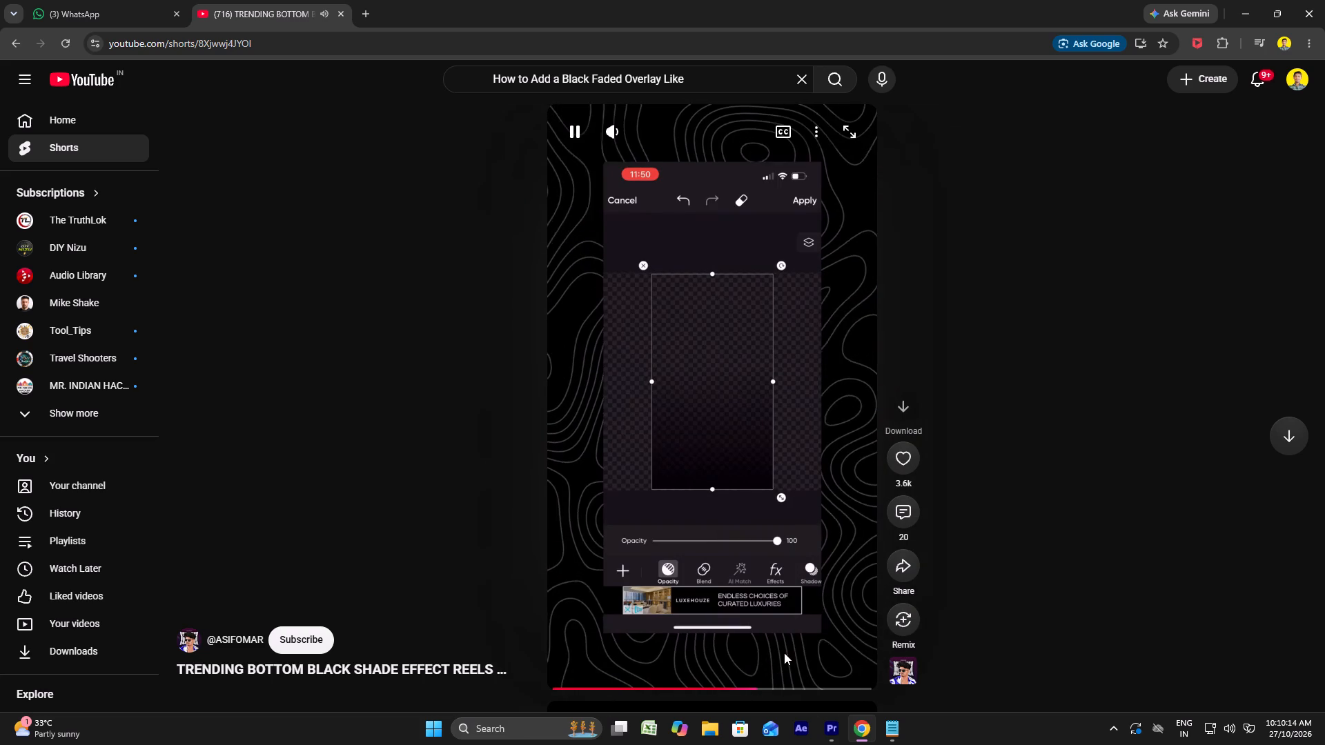
click(786, 647)
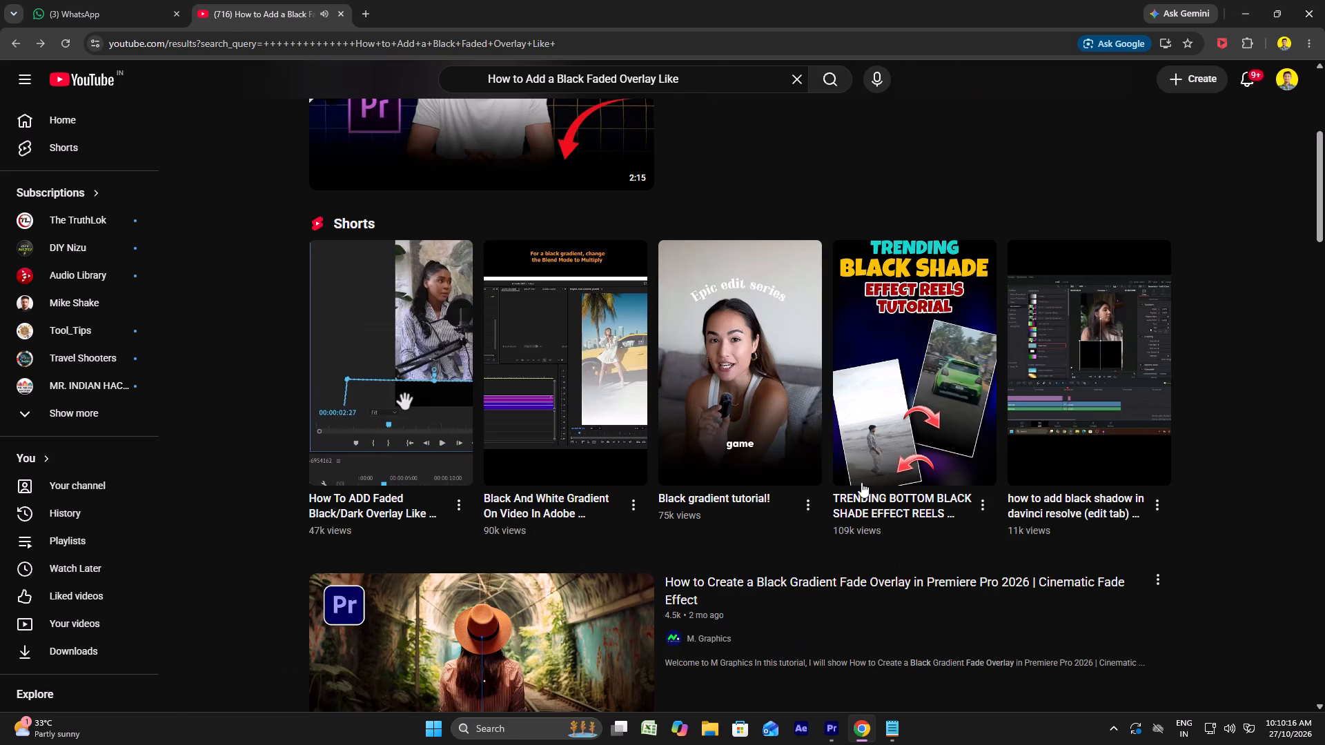
Watch the start of the "how to add black shadow in davinci resolve (edit tab)" short and return to the results.
click(1052, 397)
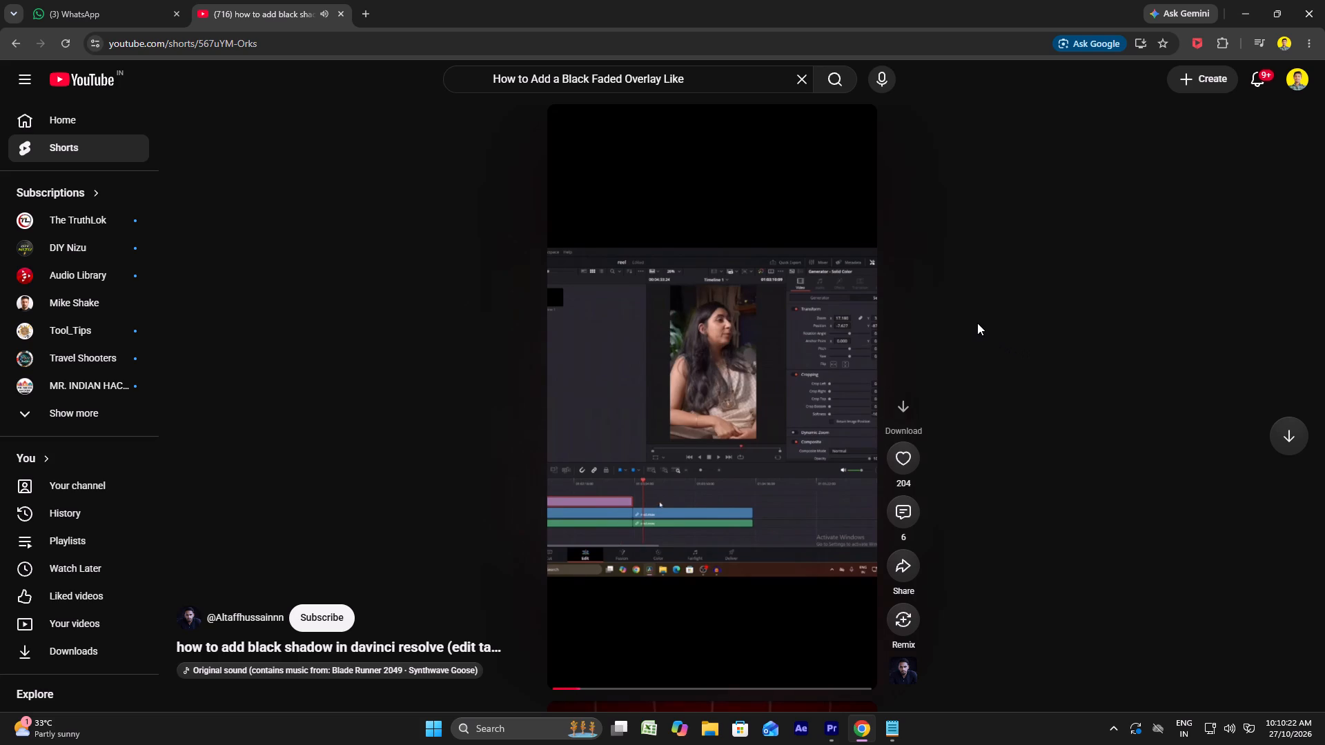
drag(977, 321, 971, 320)
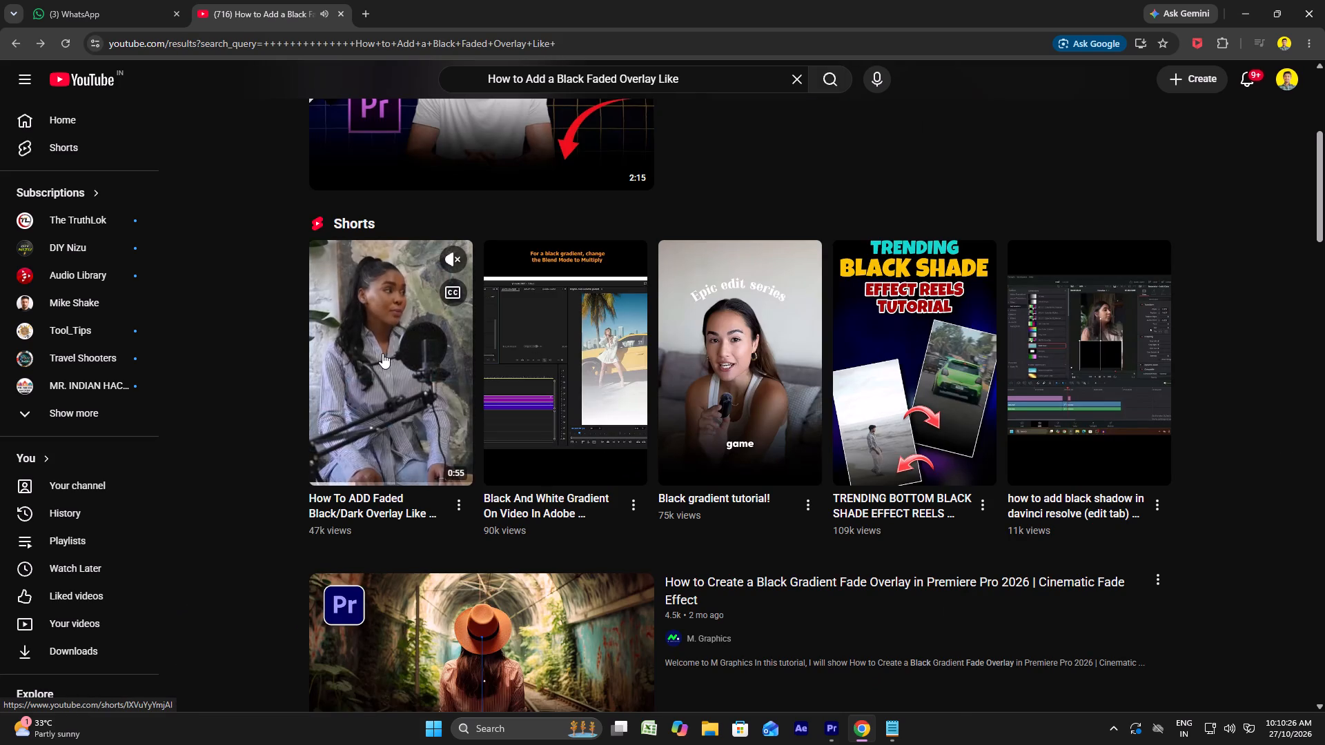
Watch the "How To ADD Faded Black/Dark Overlay Like Iman" short from the search results.
click(382, 353)
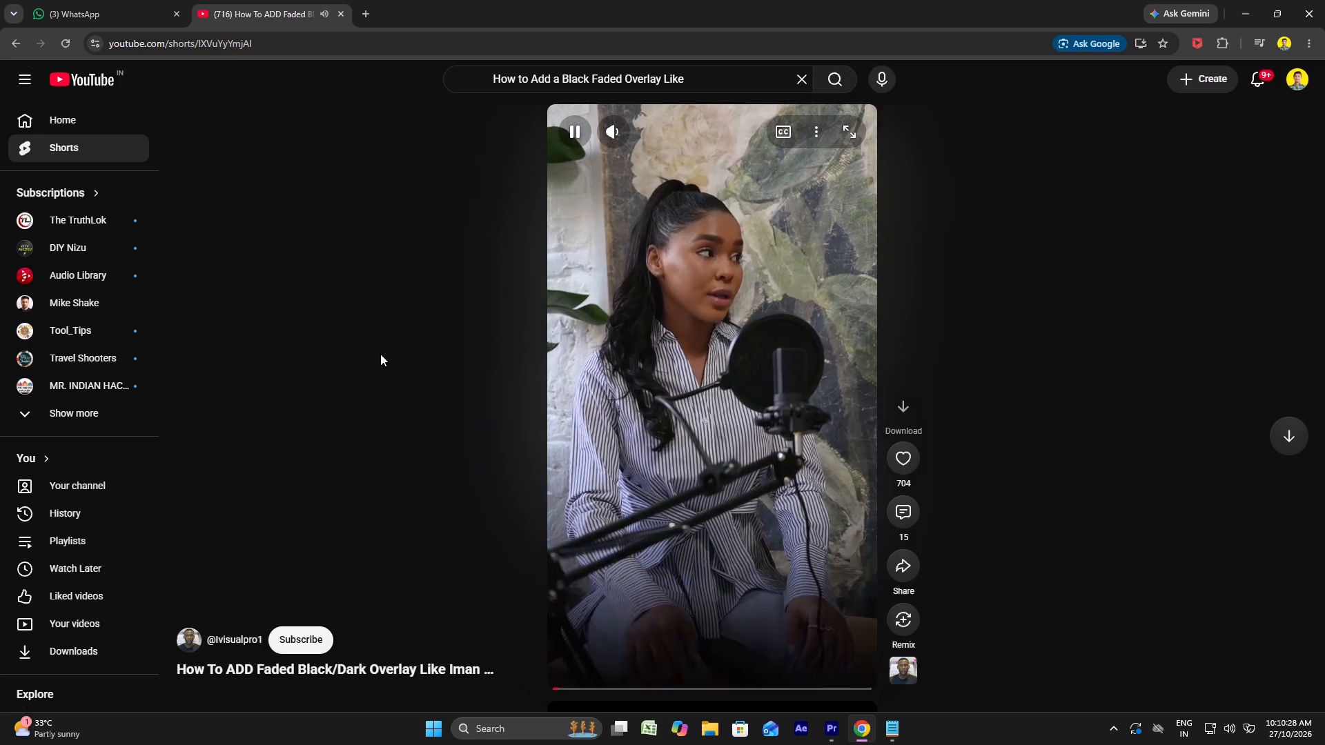
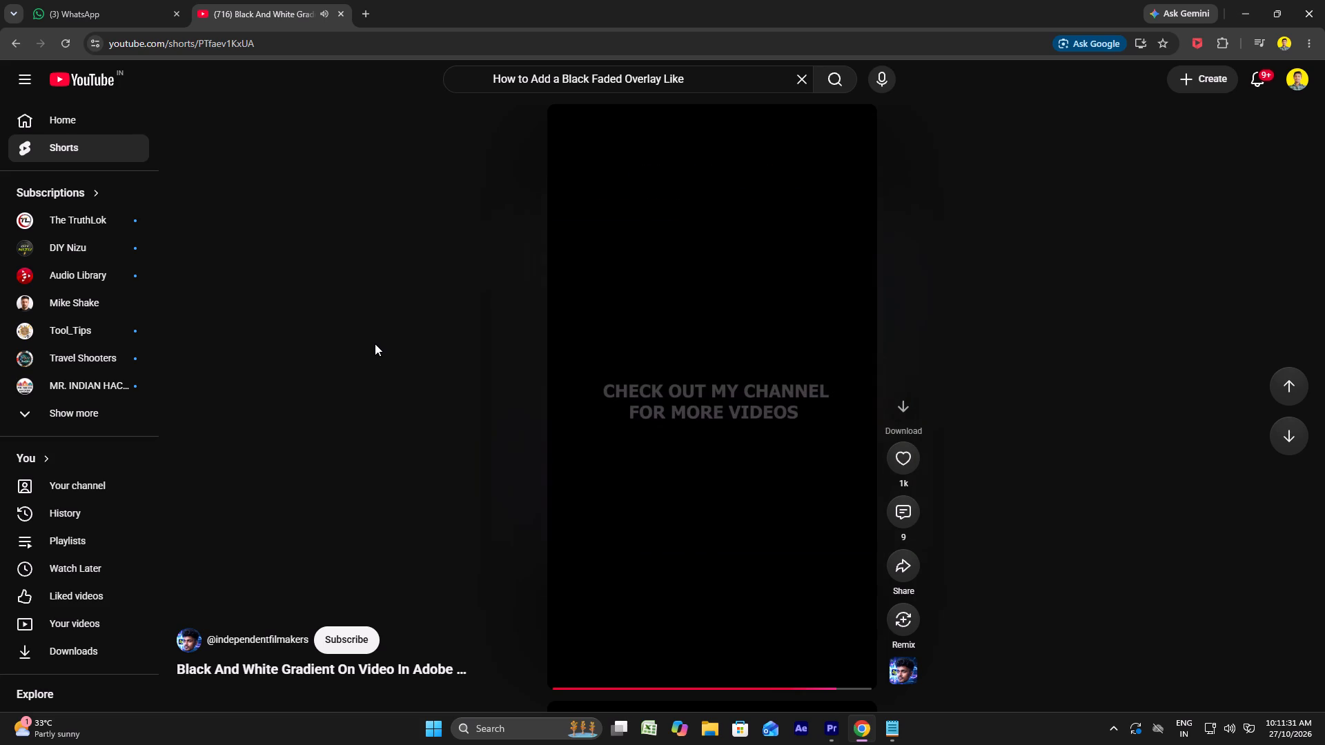
Skip past the finished gradient short and the sponsored one, and return to browsing the black faded overlay search results.
scroll(640, 399, down, 2)
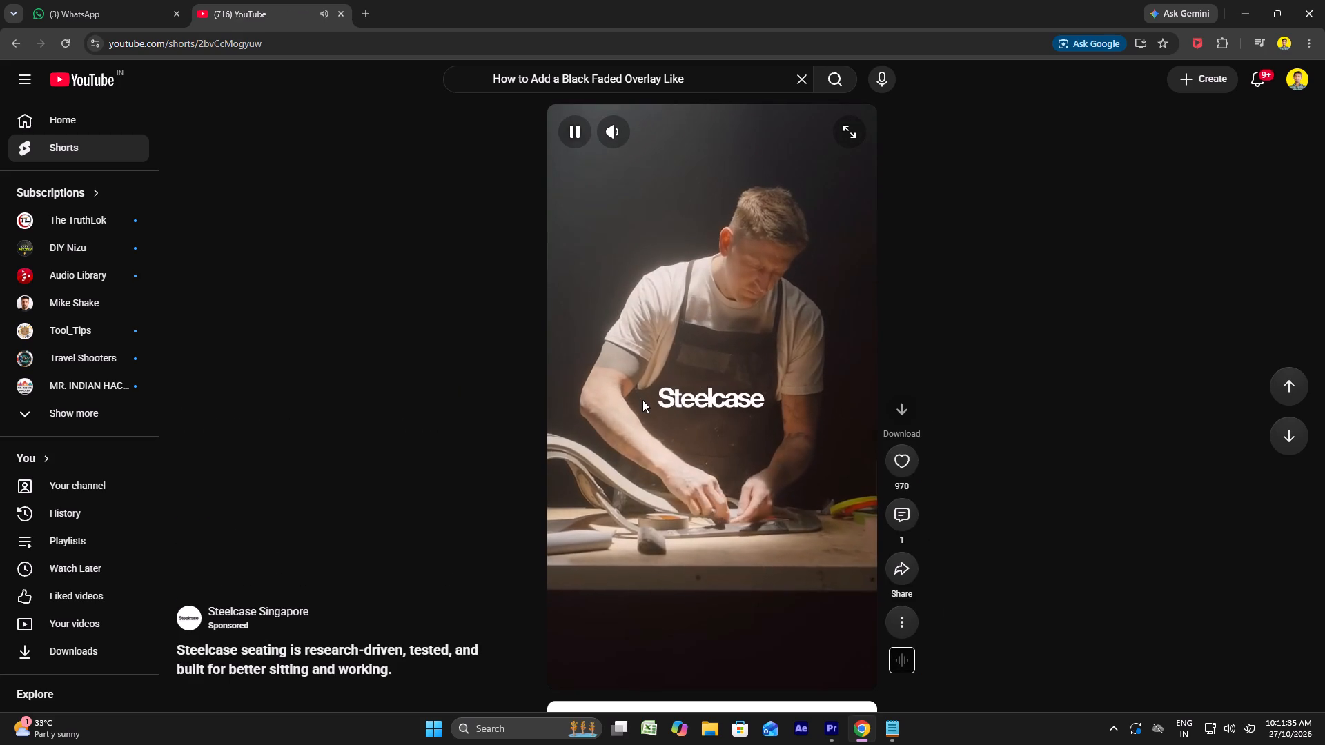
scroll(488, 458, down, 3)
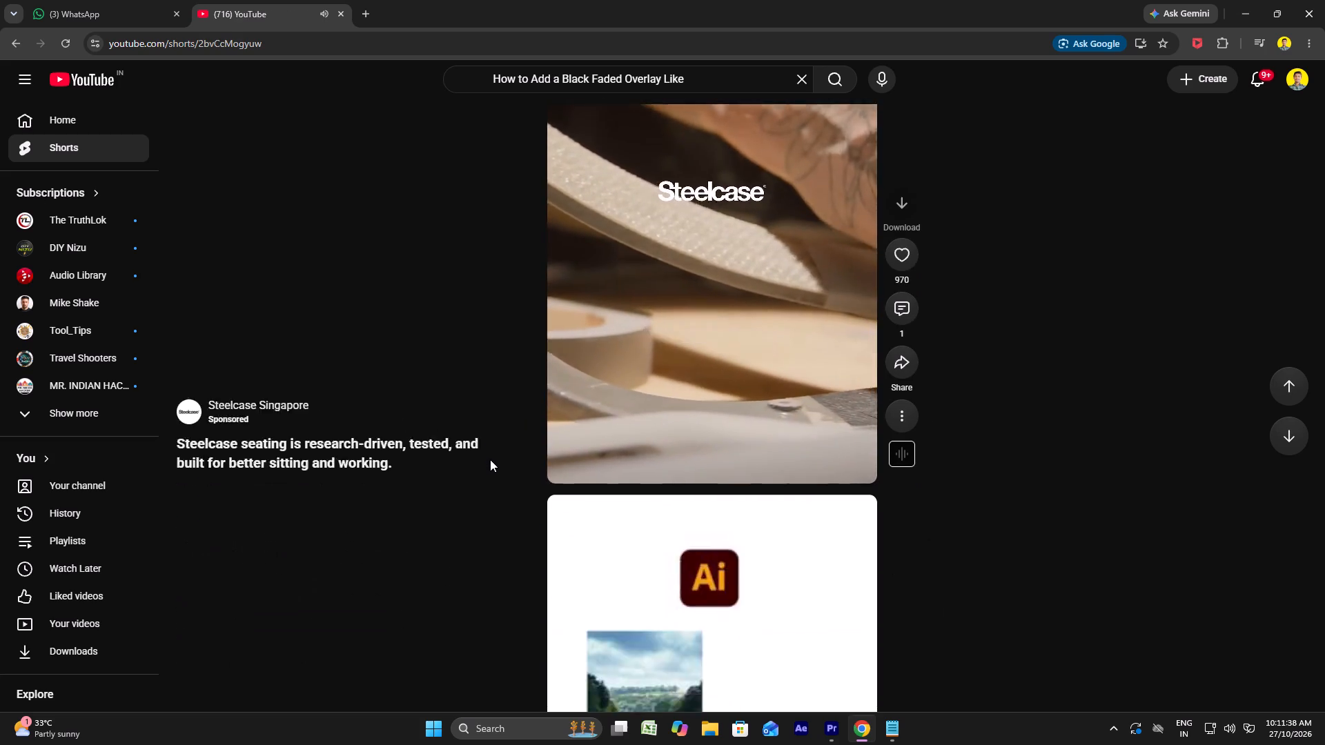
click(491, 461)
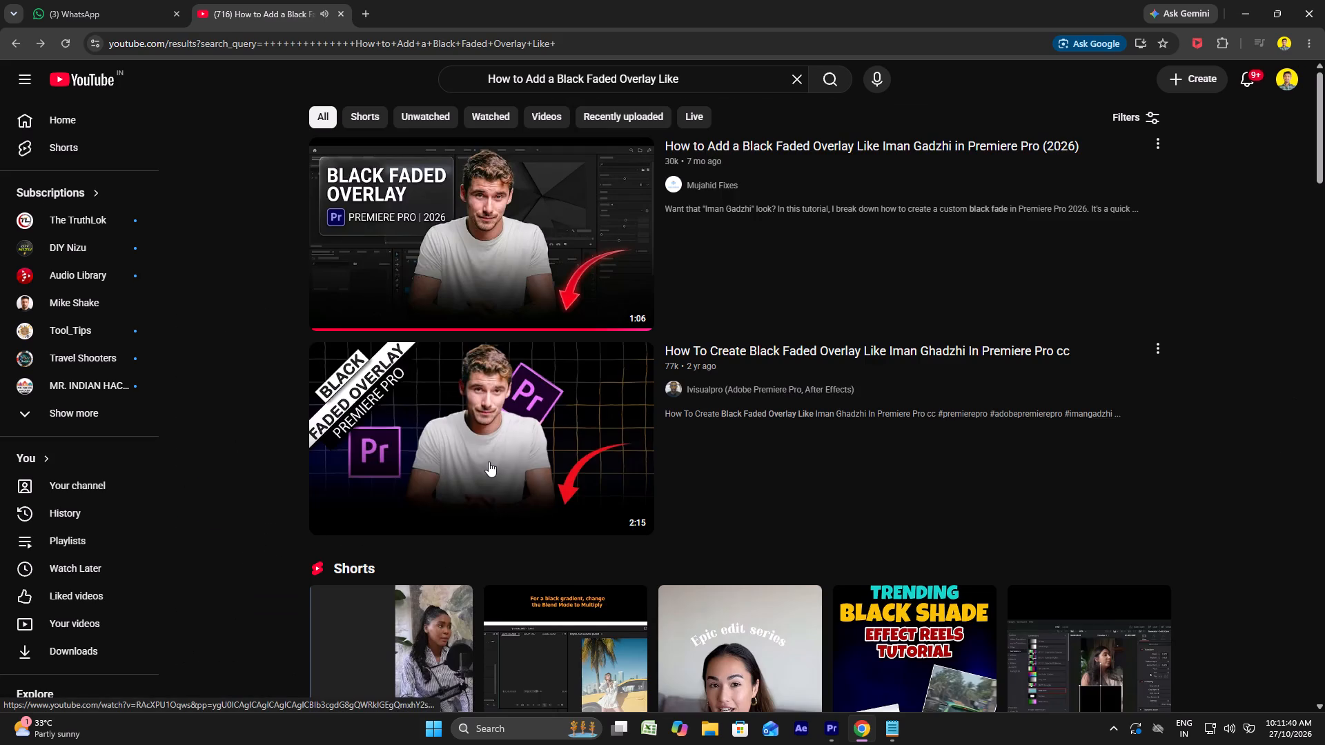
scroll(492, 457, down, 6)
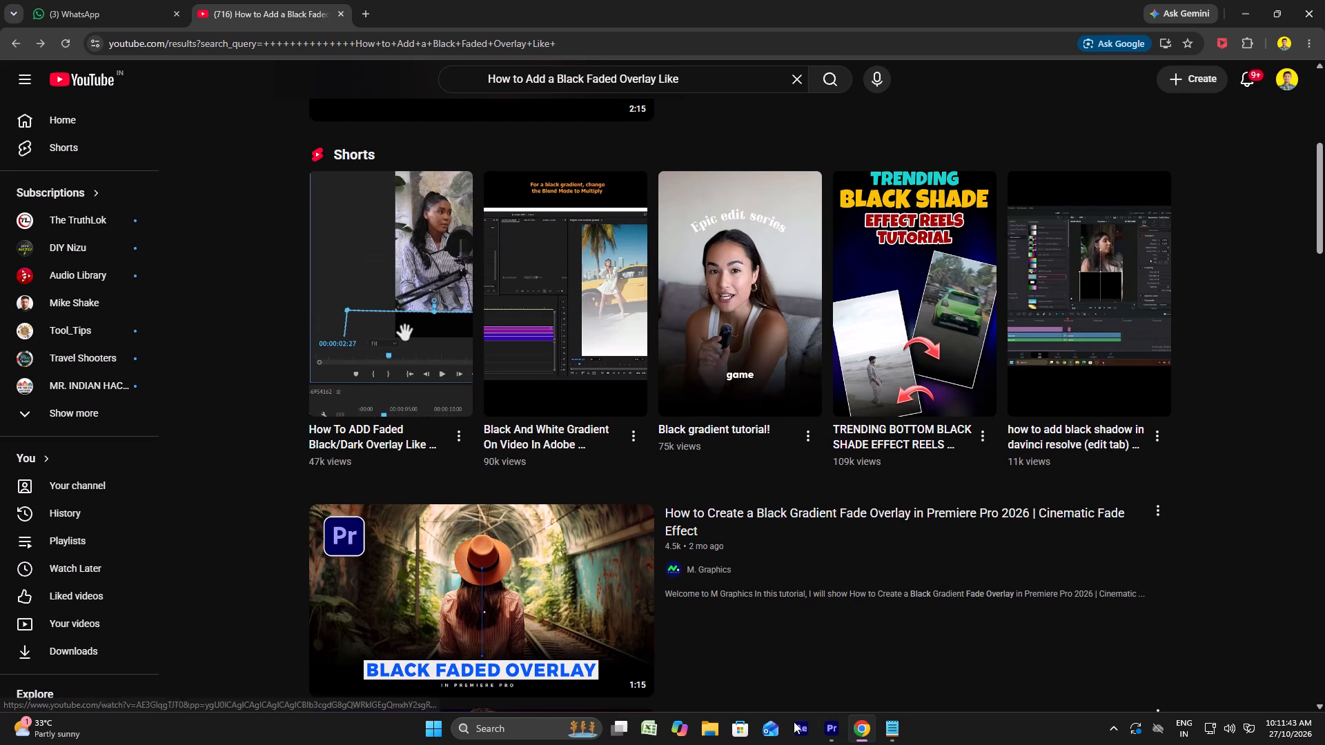
Switch to Premiere Pro and examine the selected black graphic's Motion, Opacity and Blend Mode settings for a masking option.
click(827, 726)
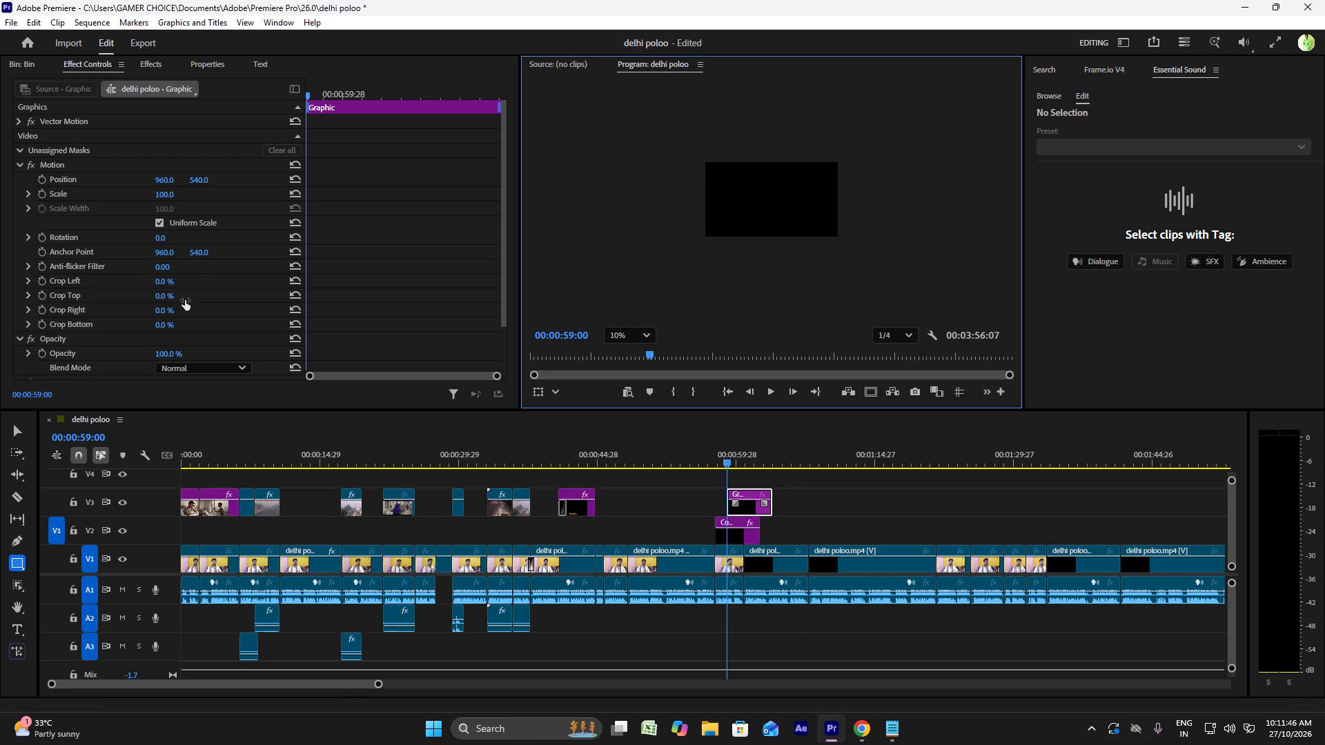
scroll(149, 236, down, 13)
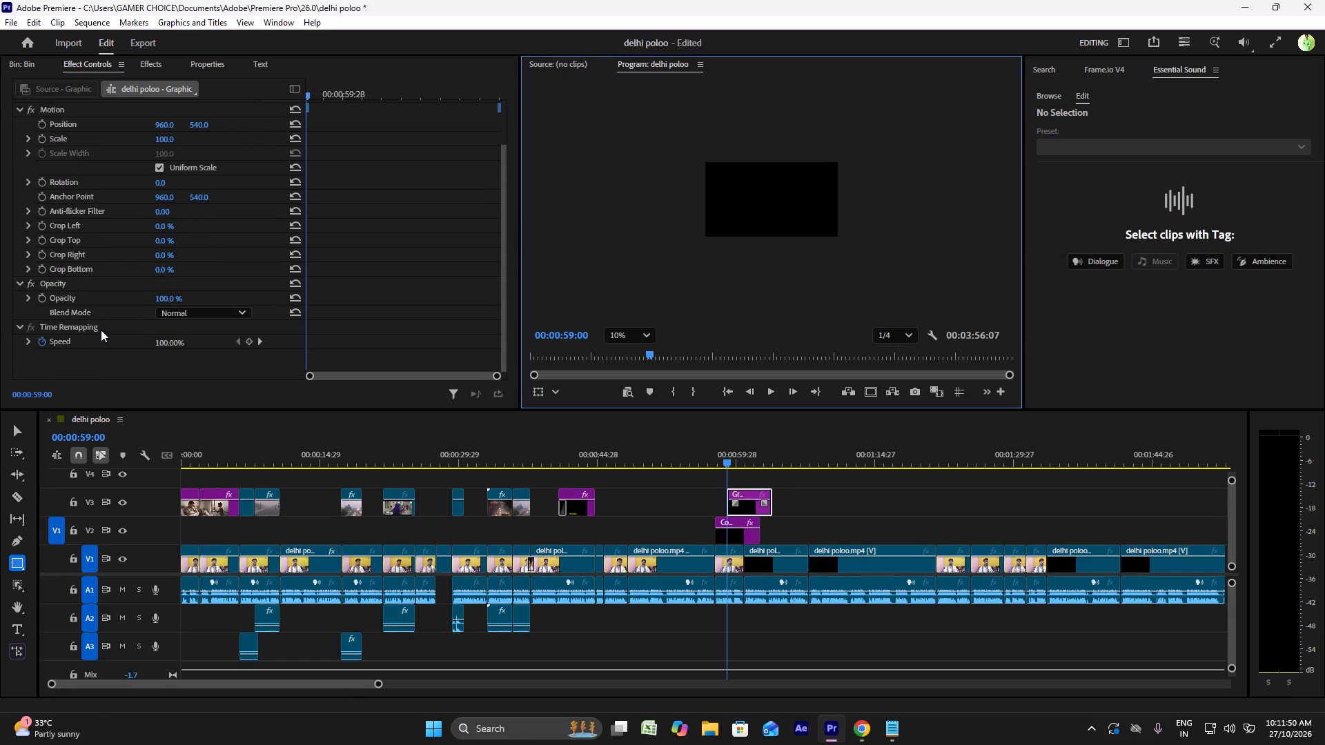
click(189, 310)
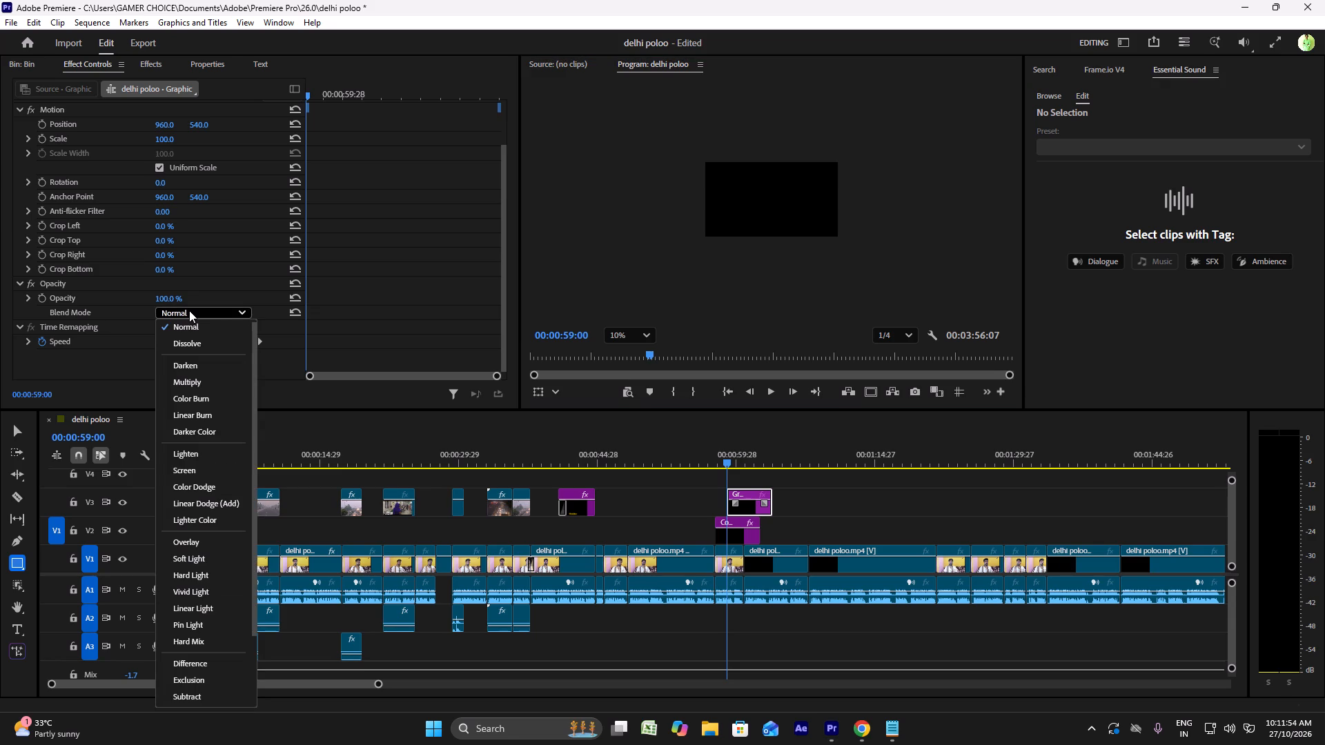
click(195, 313)
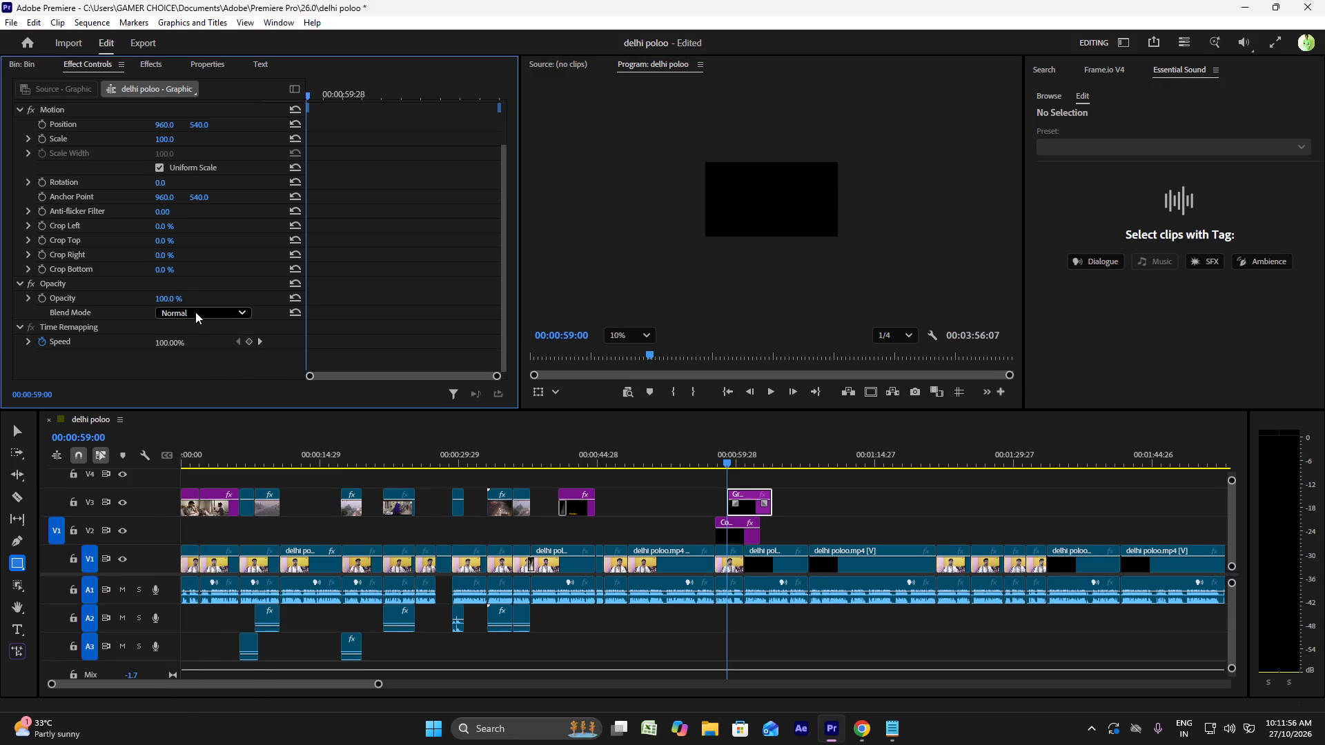
scroll(118, 270, up, 5)
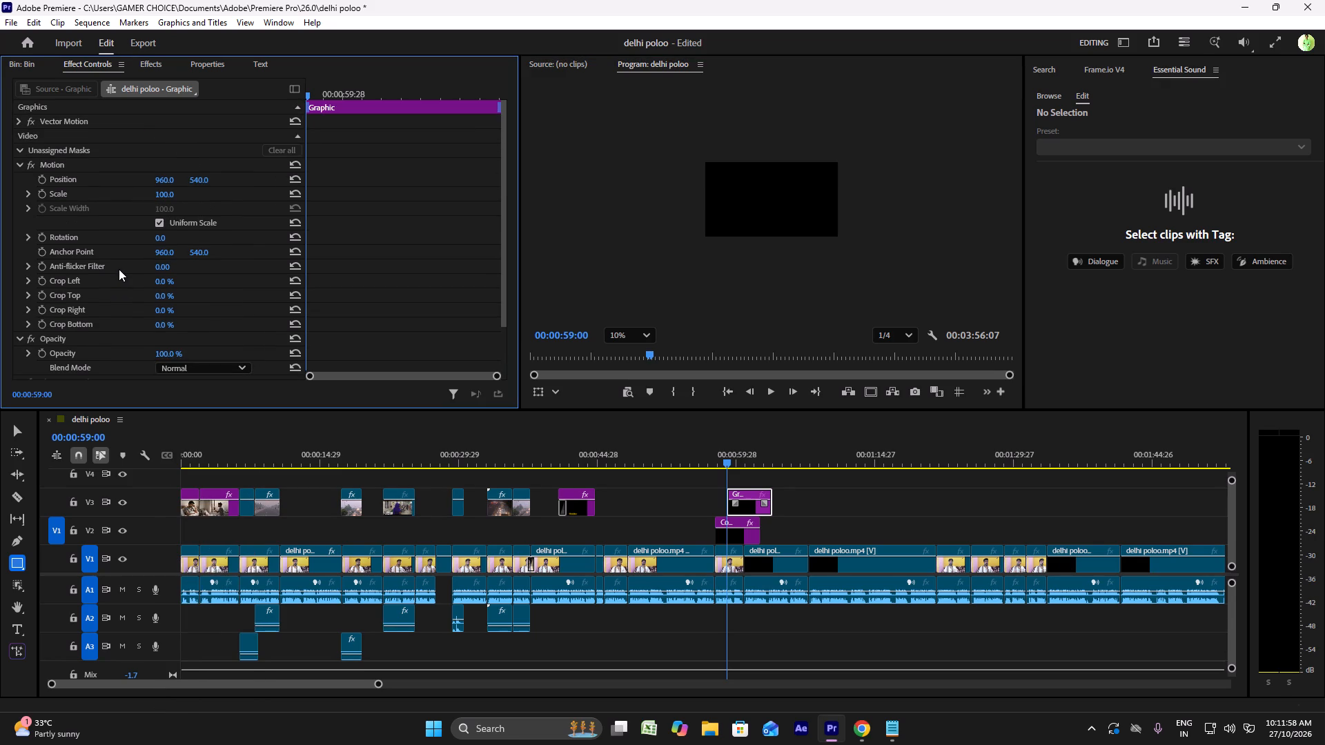
scroll(119, 269, up, 4)
Check the graphic's Transform and Responsive Design properties and glance at the effects library, returning to its effect controls.
click(202, 63)
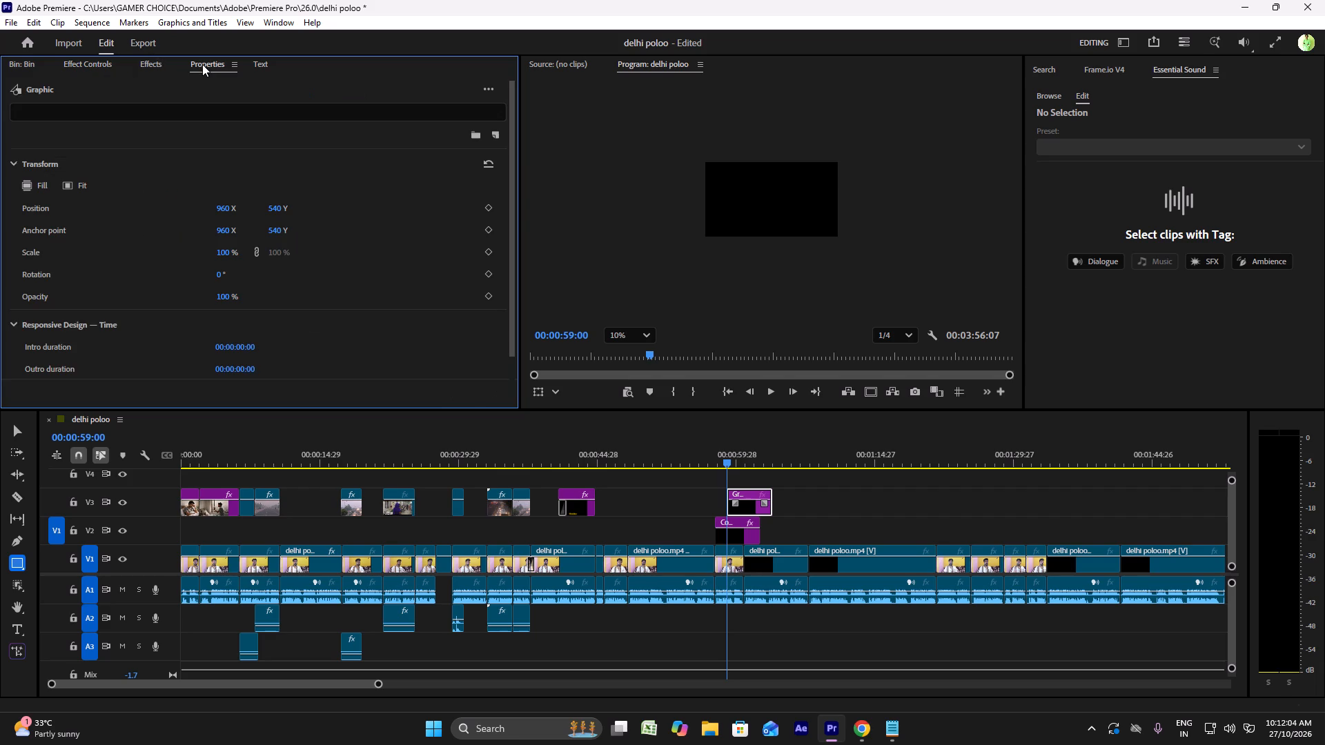
scroll(132, 326, down, 4)
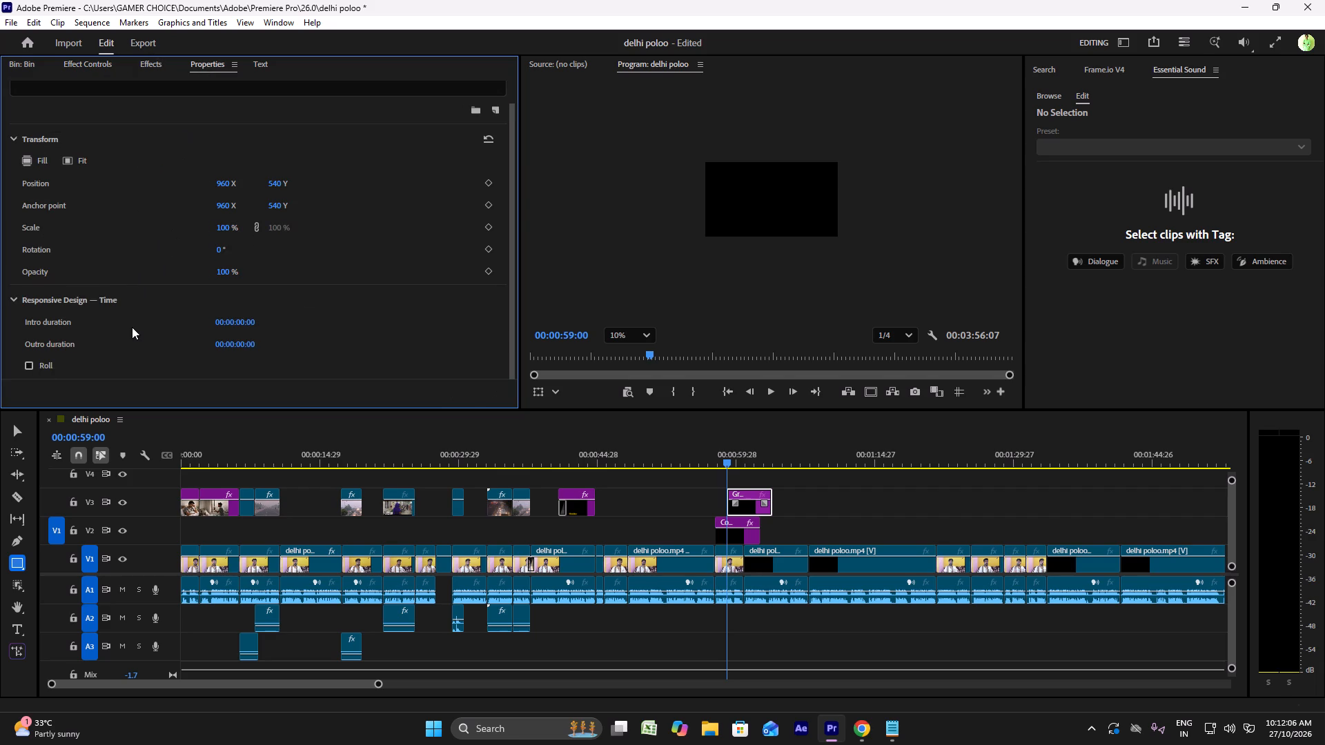
scroll(132, 327, down, 4)
click(151, 70)
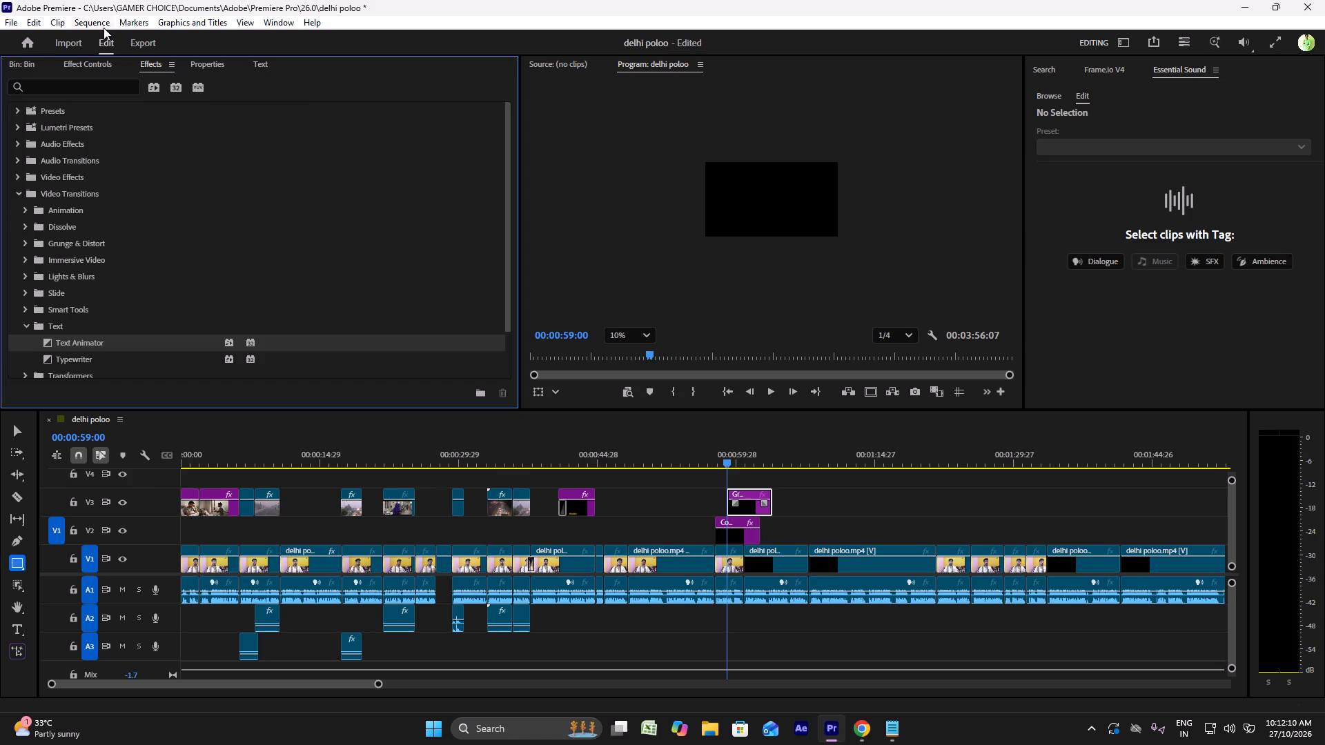
click(104, 60)
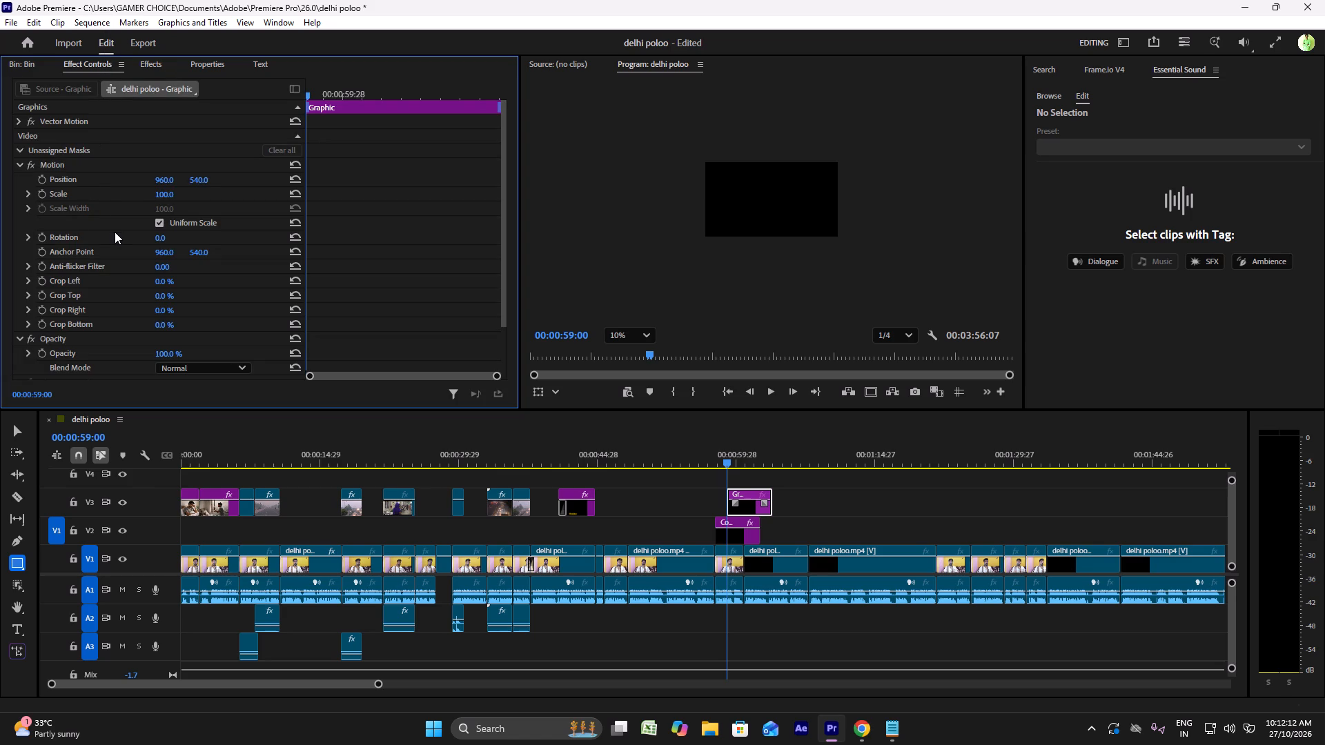
Re-examine the graphic's effect controls for mask tools, with the playhead at 00:00:50:20, and check the bin holding the Color Matte.
scroll(115, 232, down, 1)
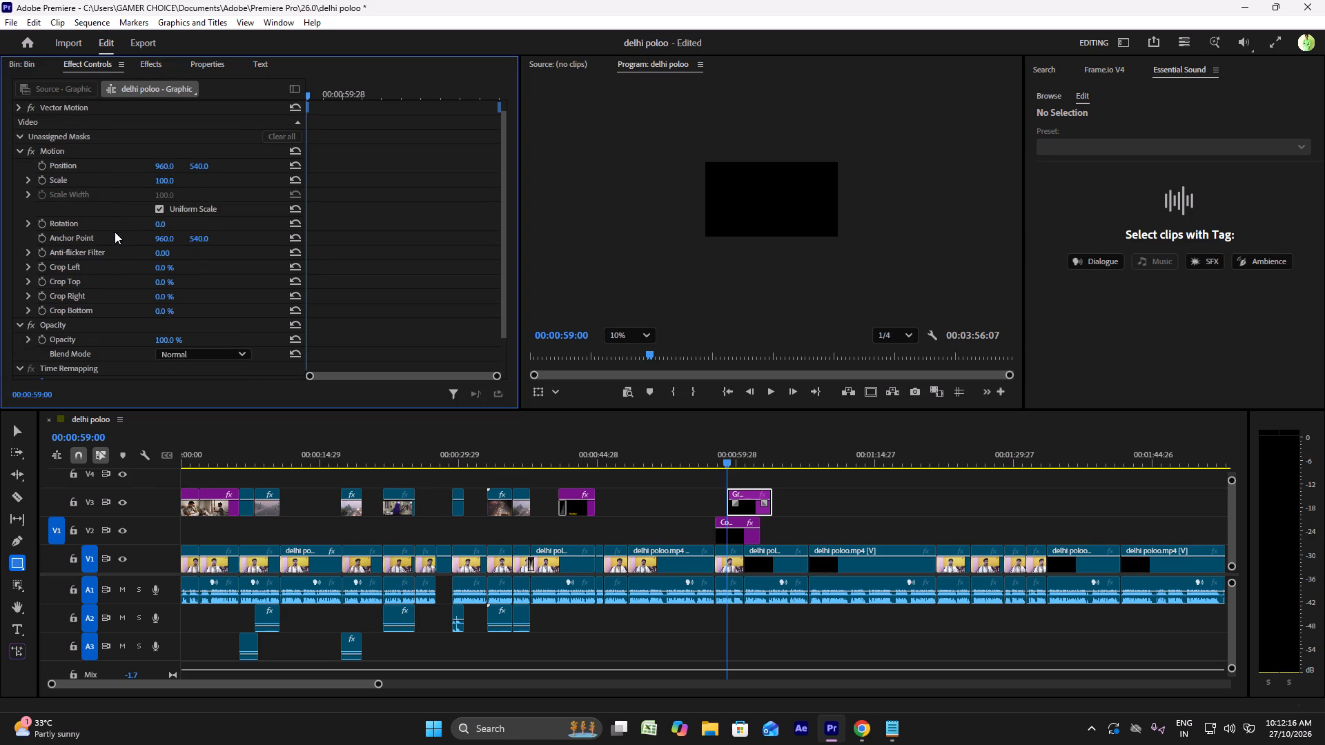
scroll(108, 263, down, 3)
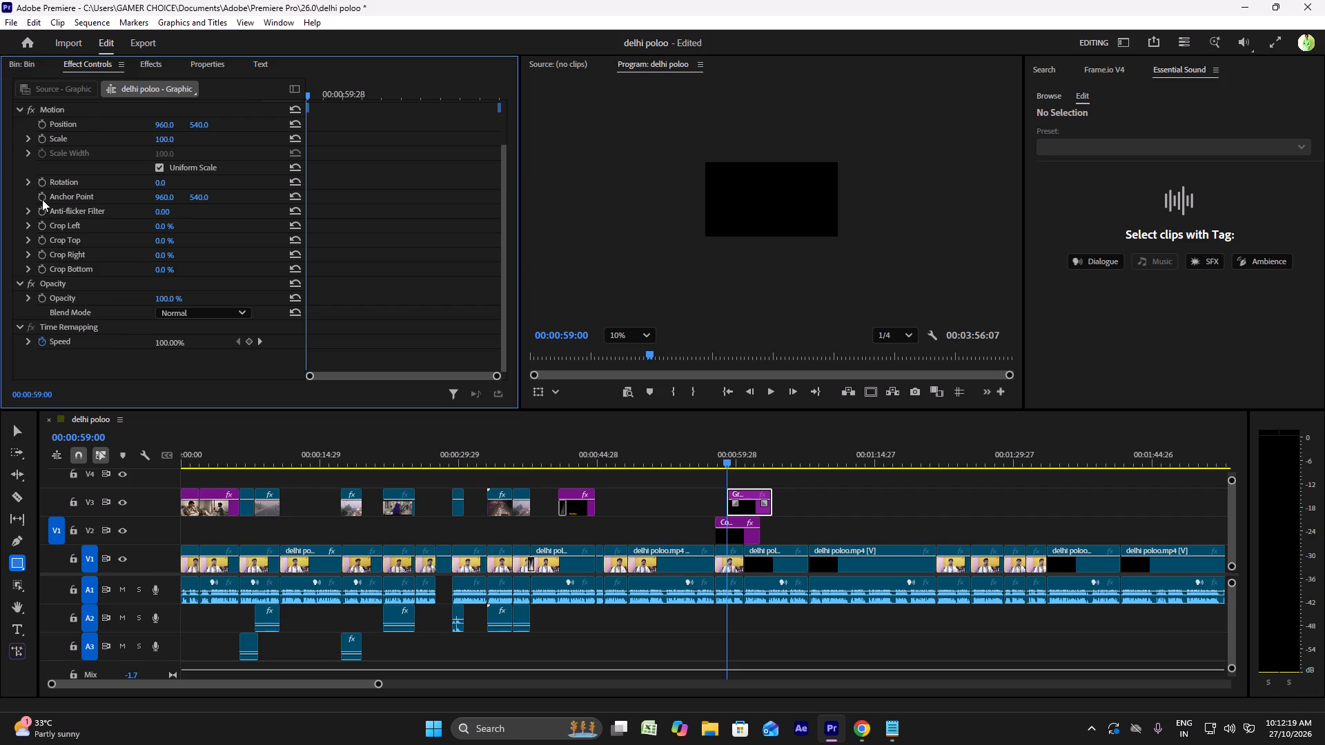
scroll(44, 184, up, 5)
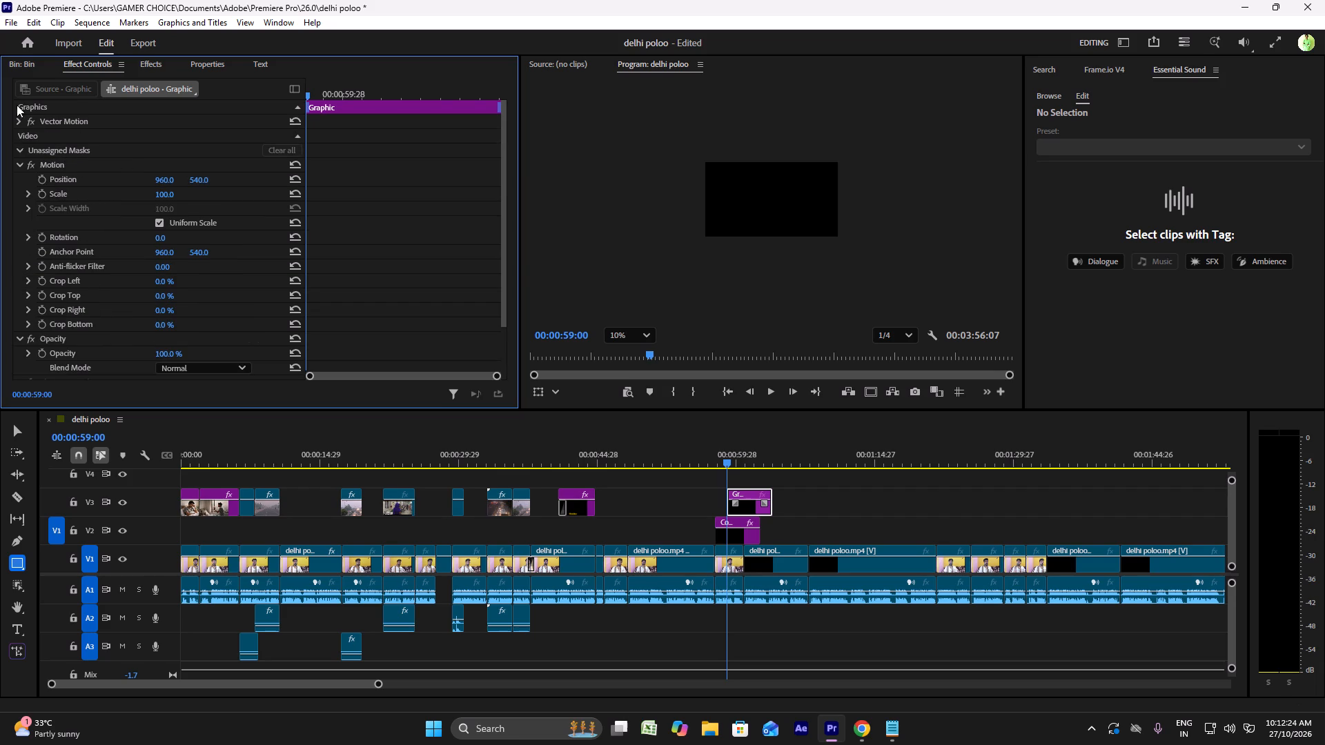
scroll(115, 290, down, 4)
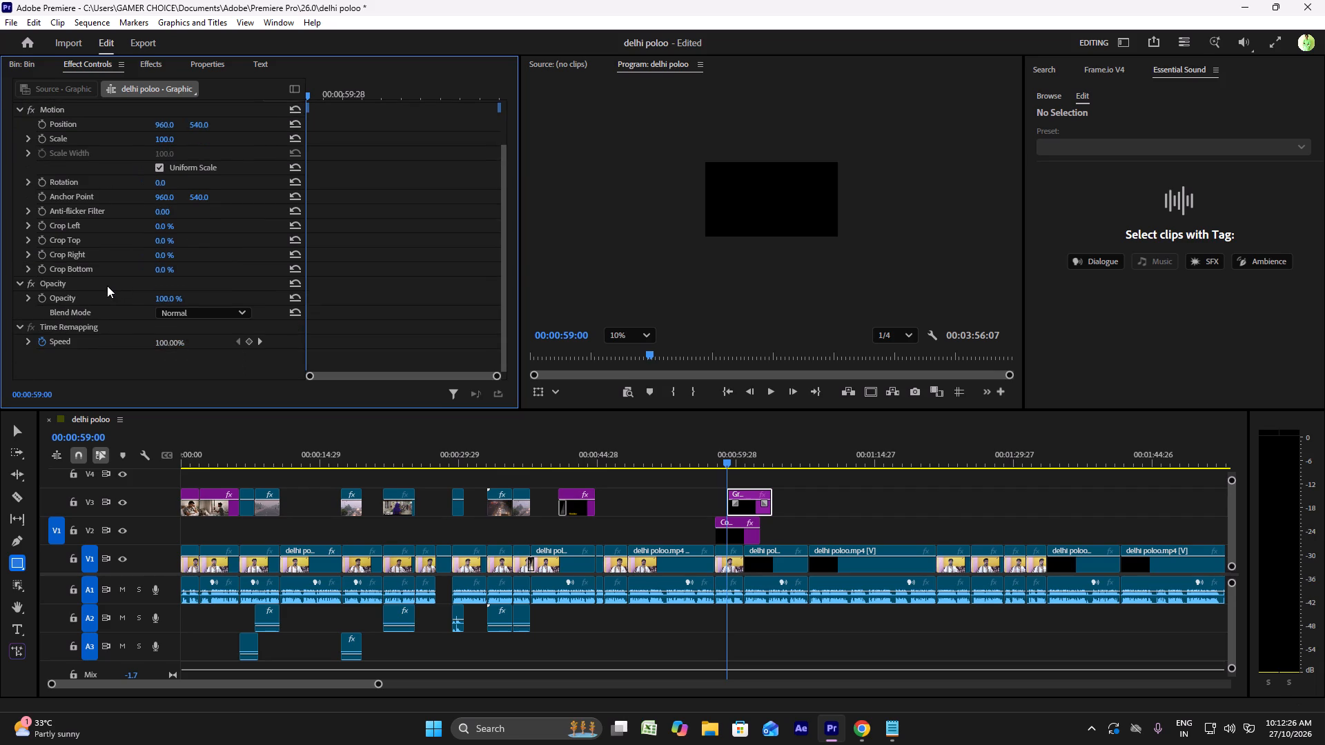
scroll(107, 284, up, 10)
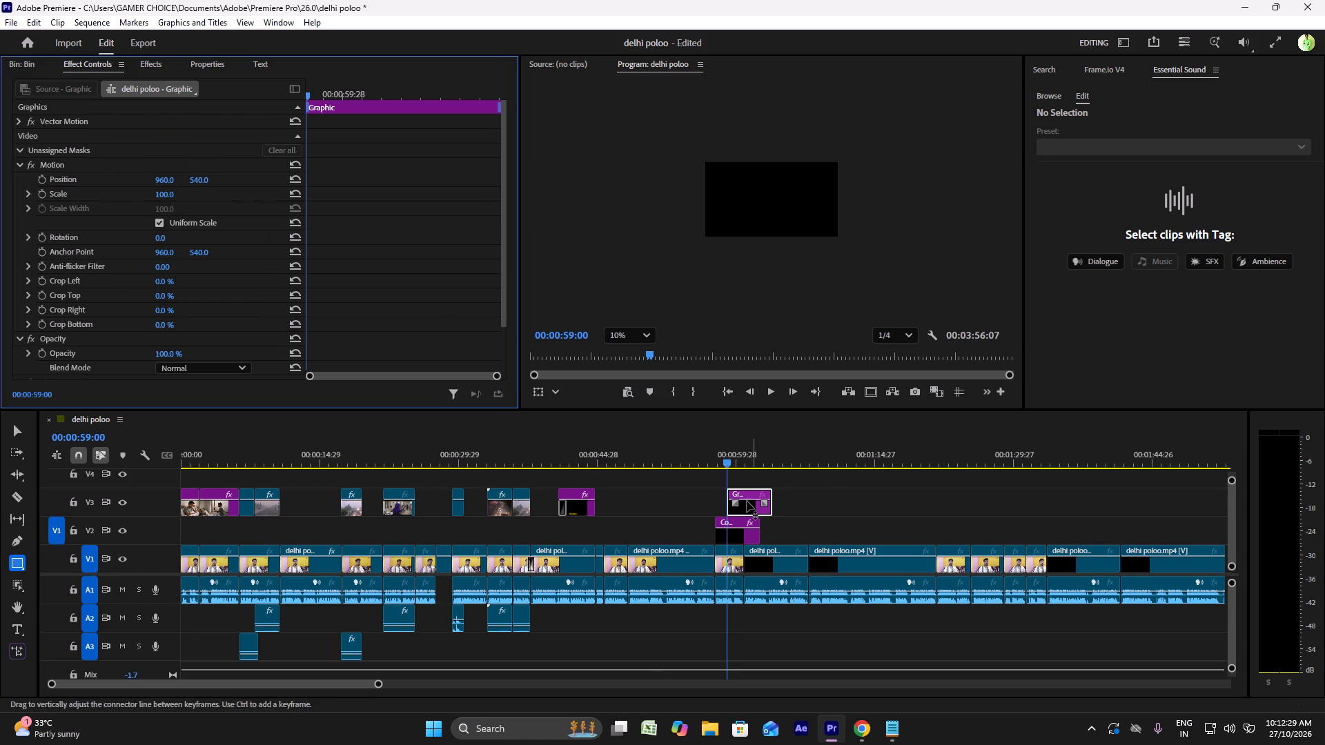
click(652, 458)
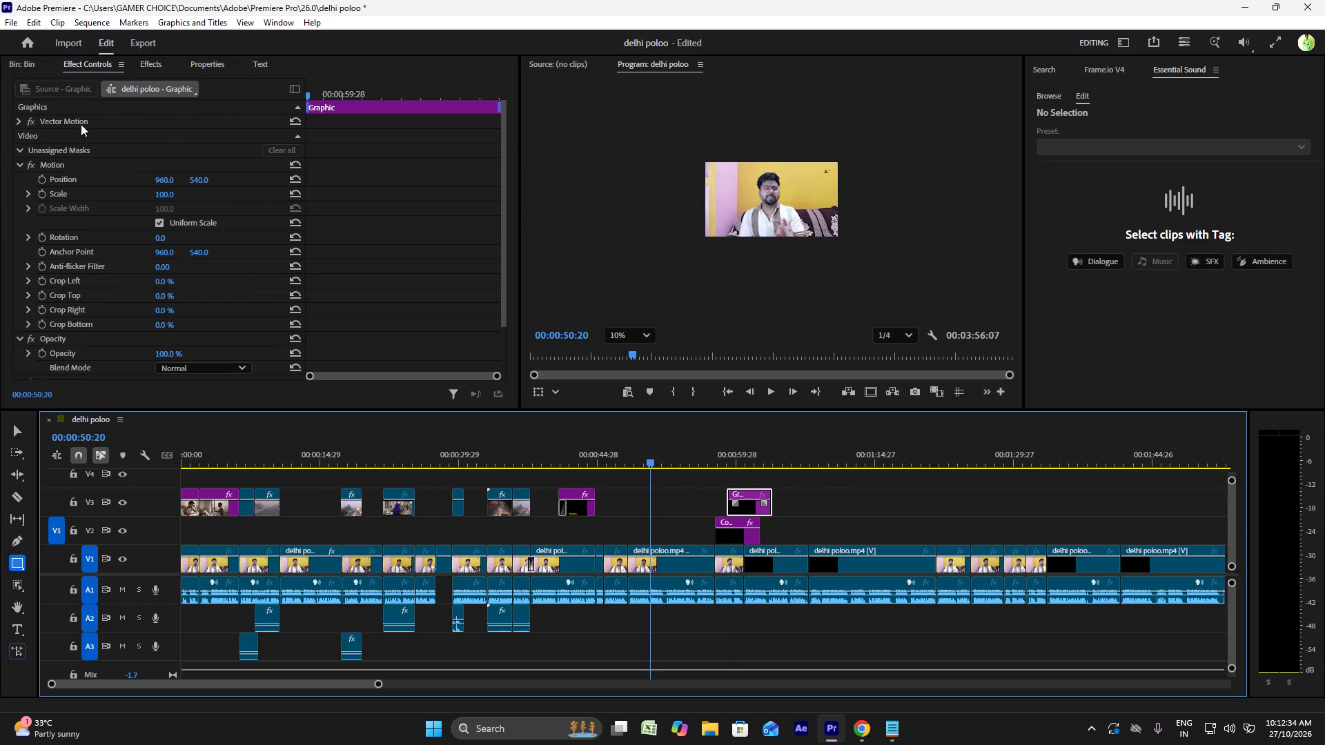
click(68, 89)
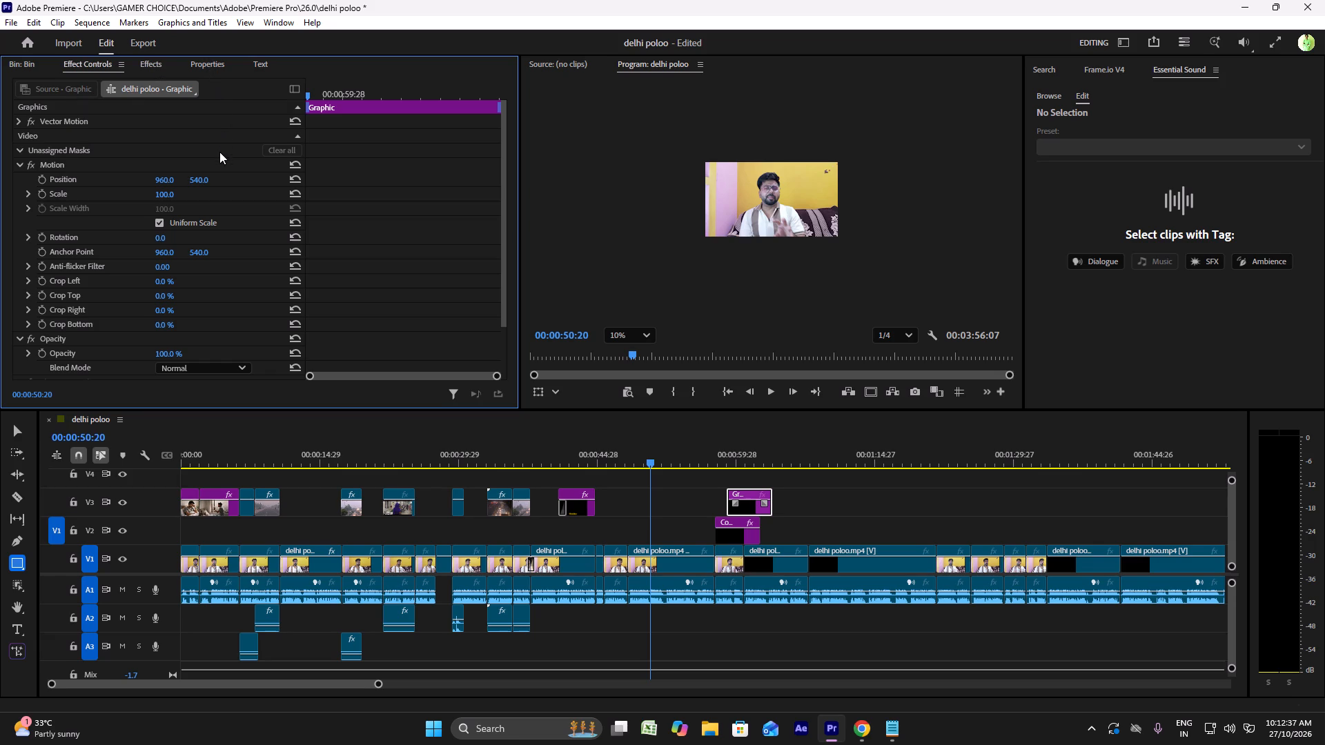
scroll(218, 170, down, 4)
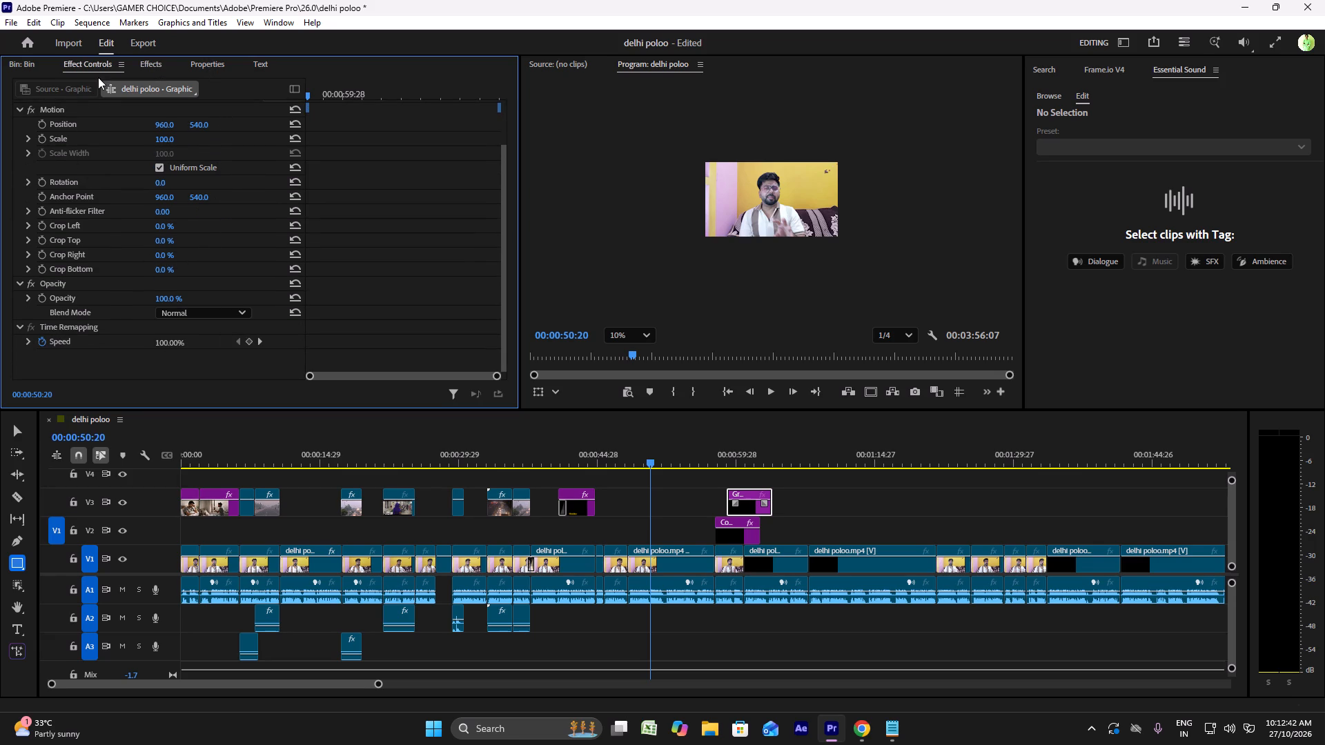
click(37, 63)
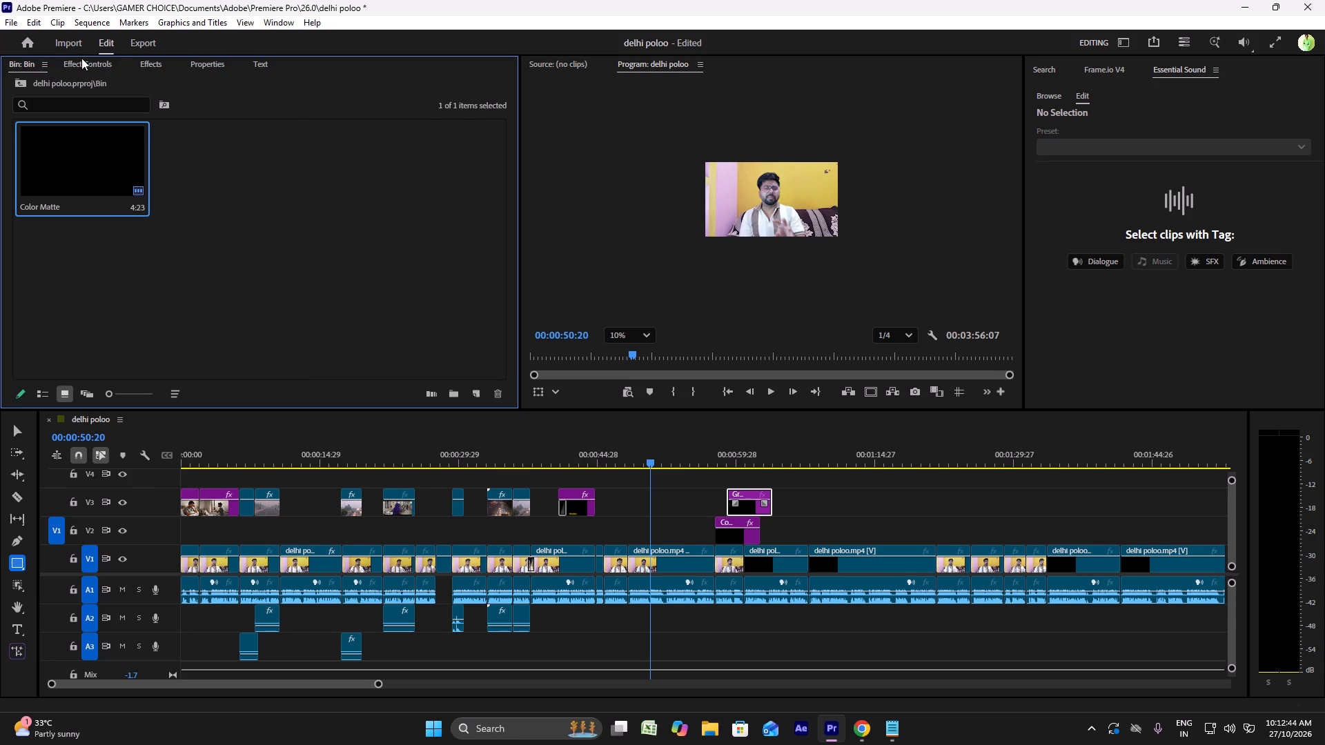
click(81, 58)
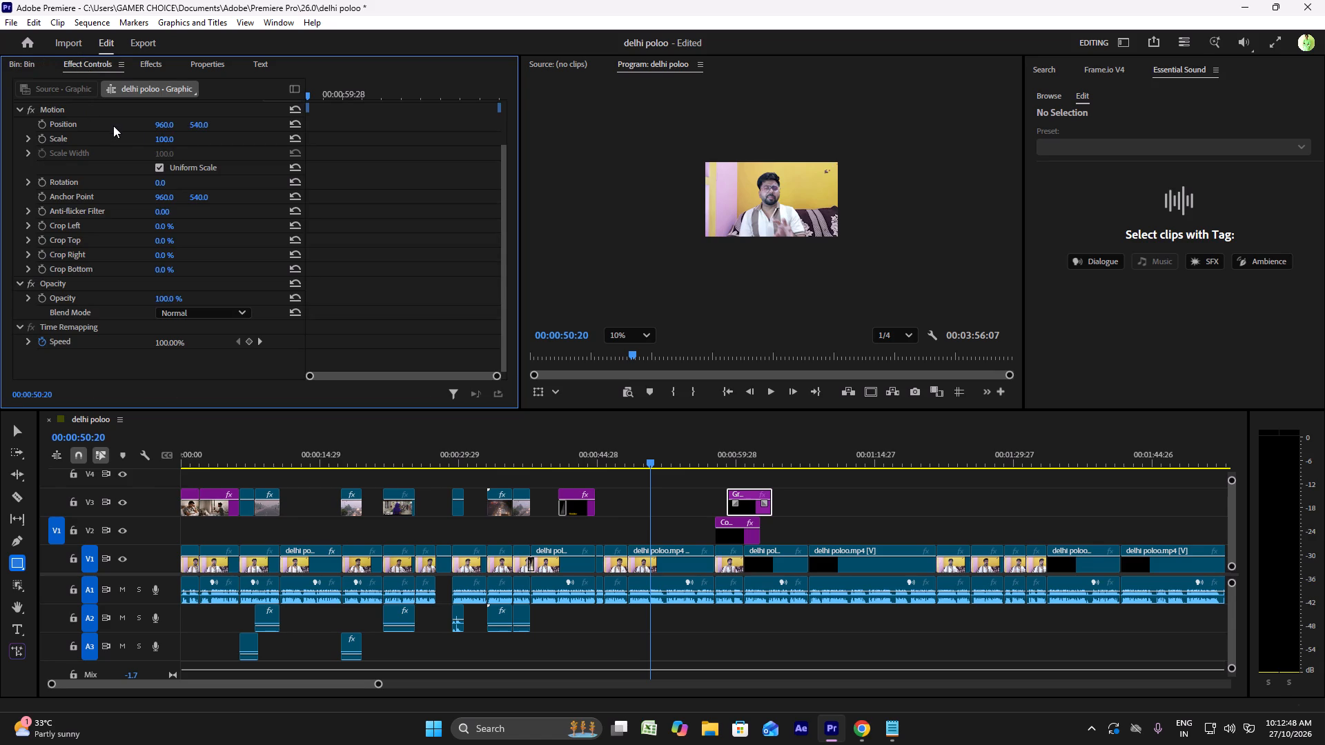
scroll(105, 143, up, 5)
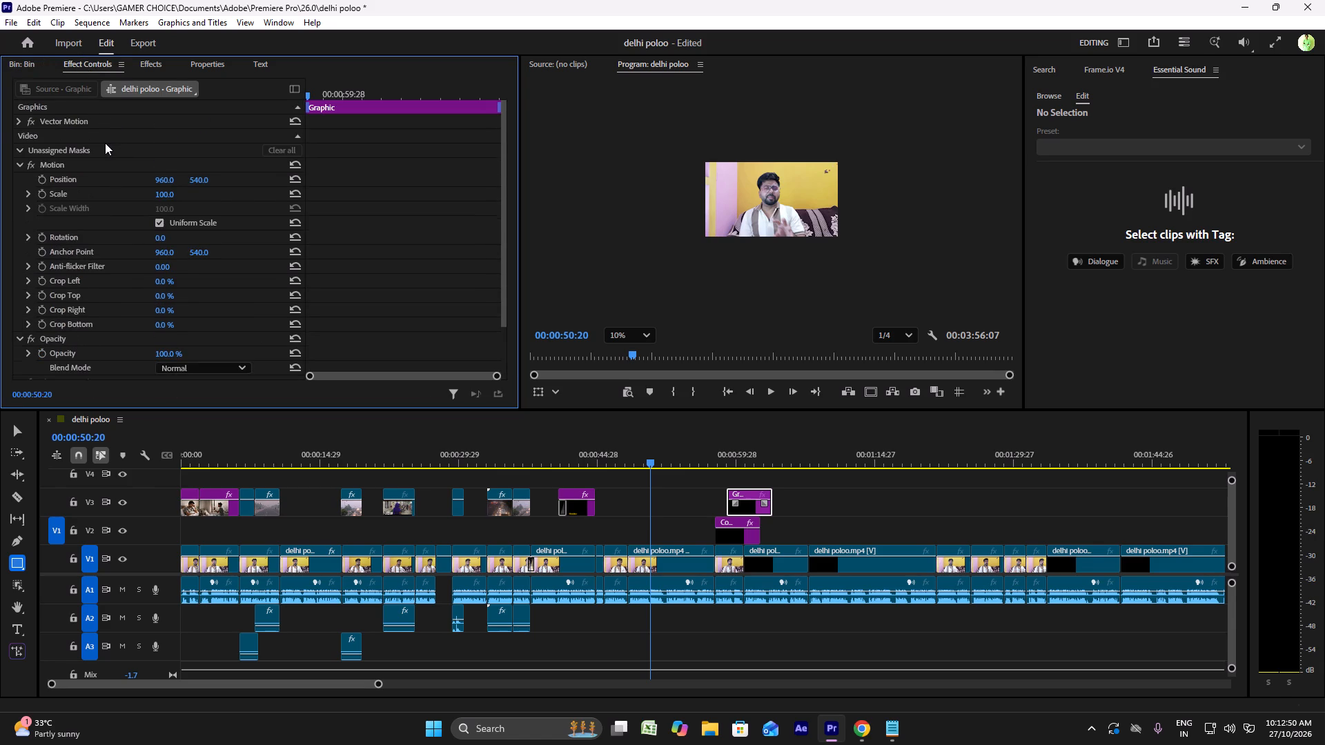
scroll(105, 143, up, 5)
Move the black graphic clip from V3 to V2, starting at about 00:00:50:20, and view the frame at 00:00:52:00.
drag(758, 510, 693, 517)
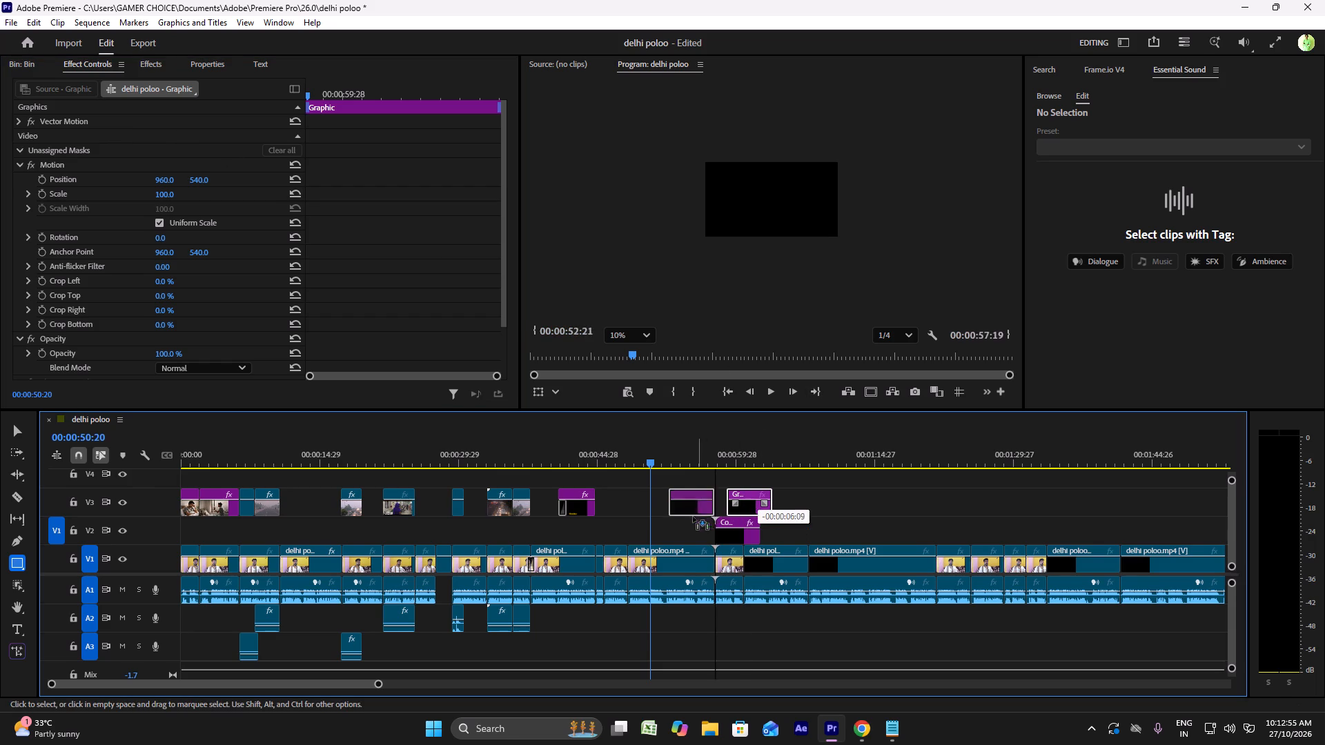
drag(693, 517, 680, 524)
click(665, 465)
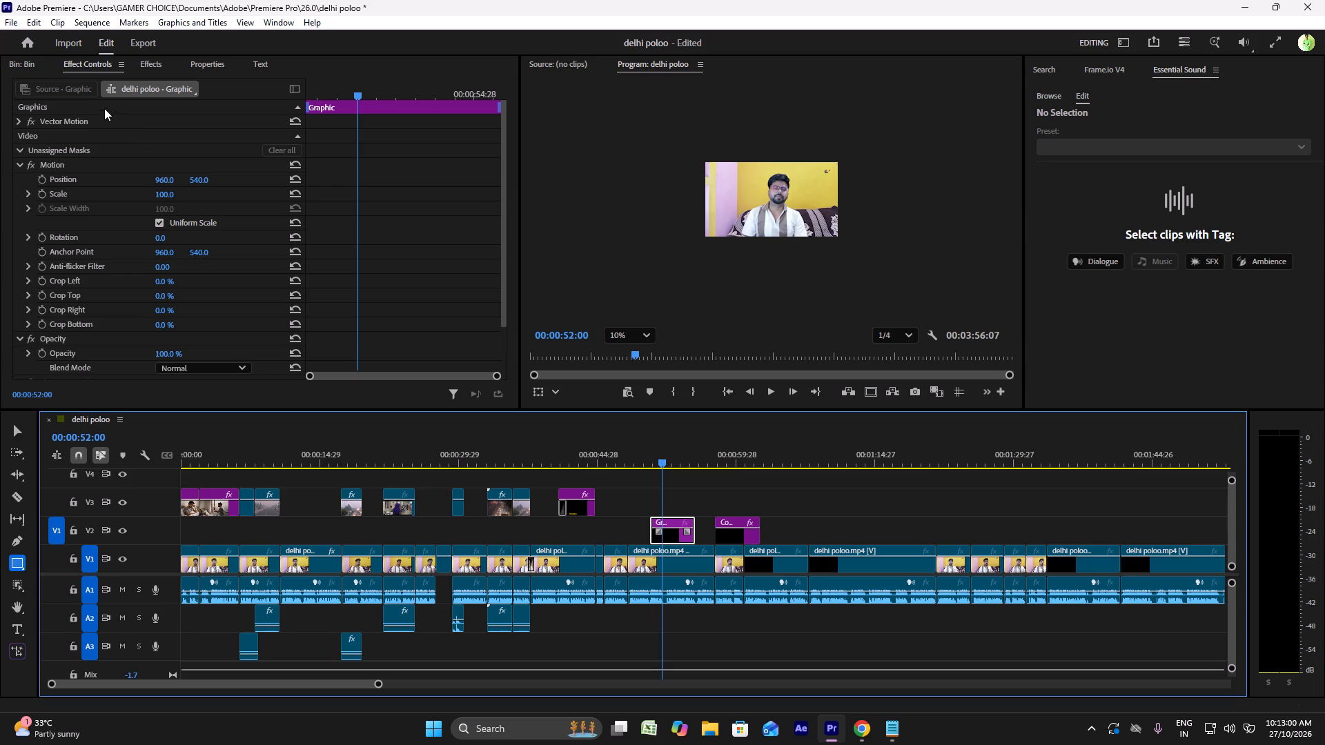
Search the effects library for "fade", look over the matches and clear the search.
click(137, 59)
click(77, 85)
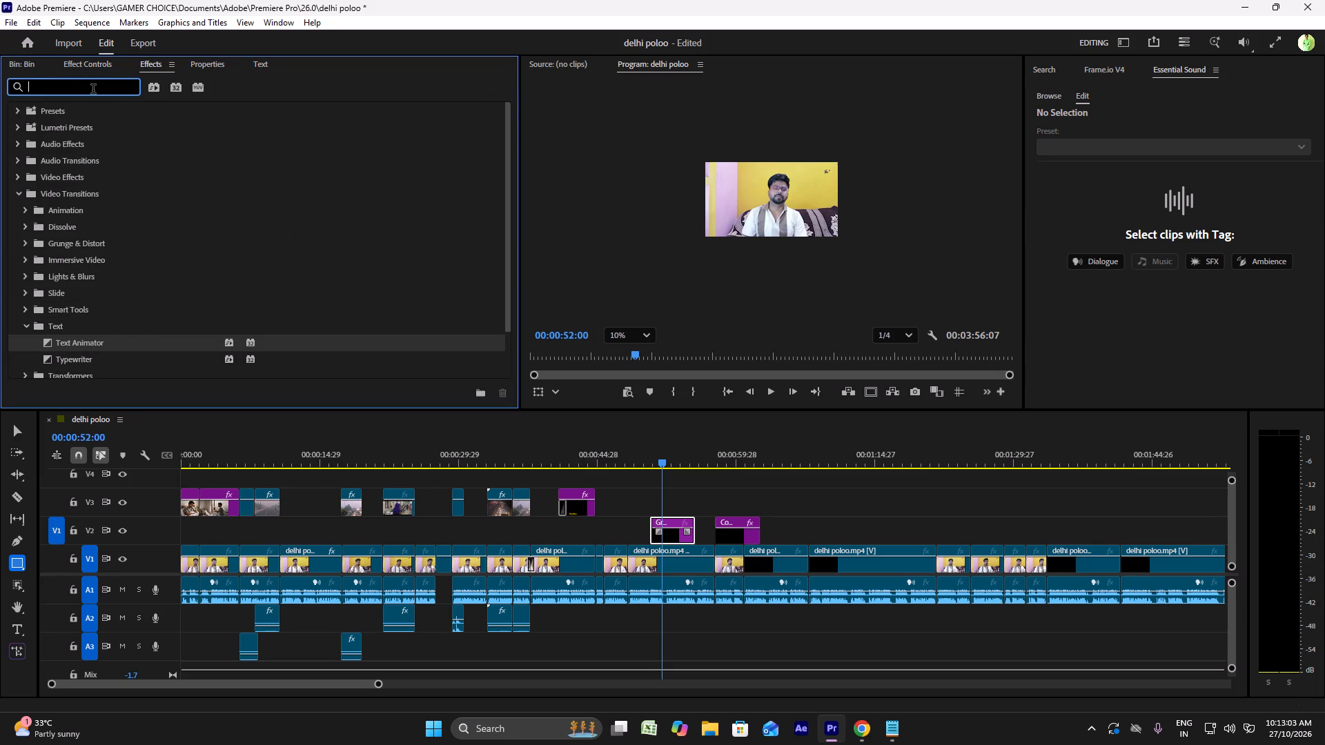
text(fa)
text(ce--==)
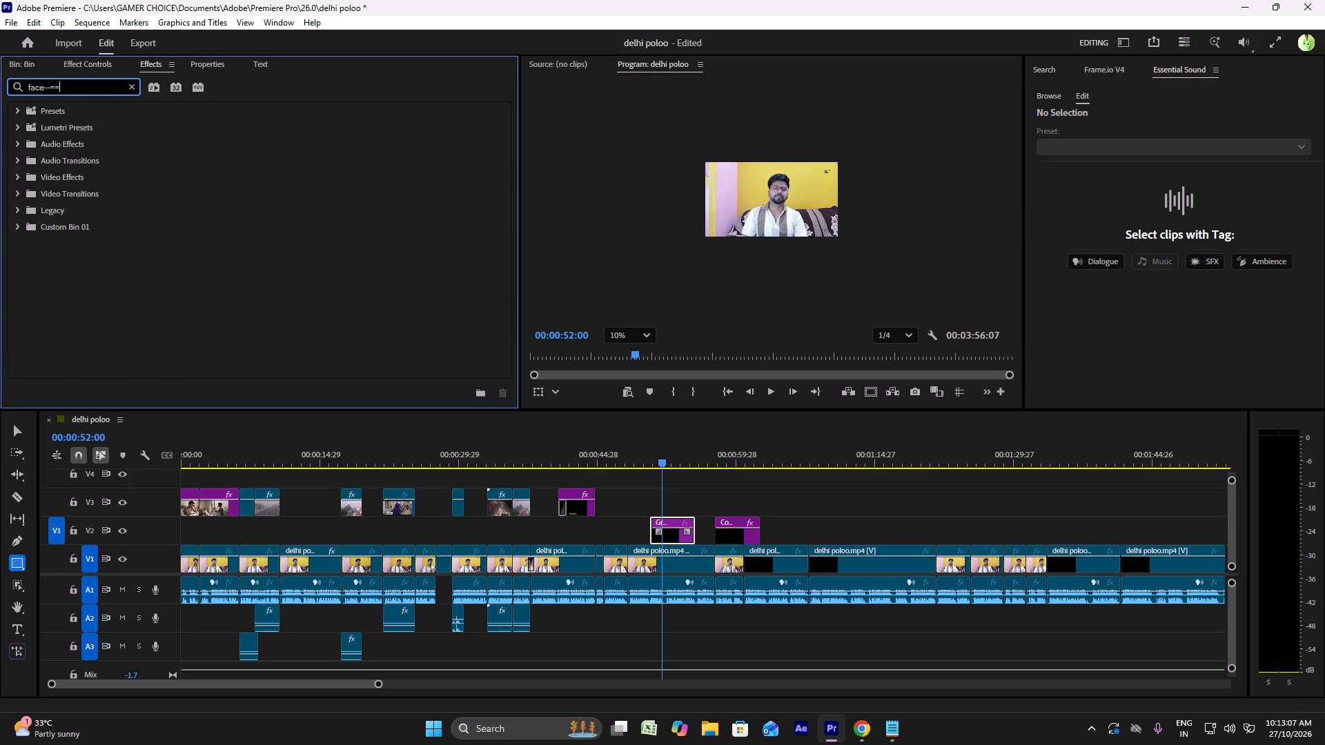
key(BackSpace)
key(BackSpace)
key(BackSpace)
key(BackSpace)
key(BackSpace)
key(BackSpace)
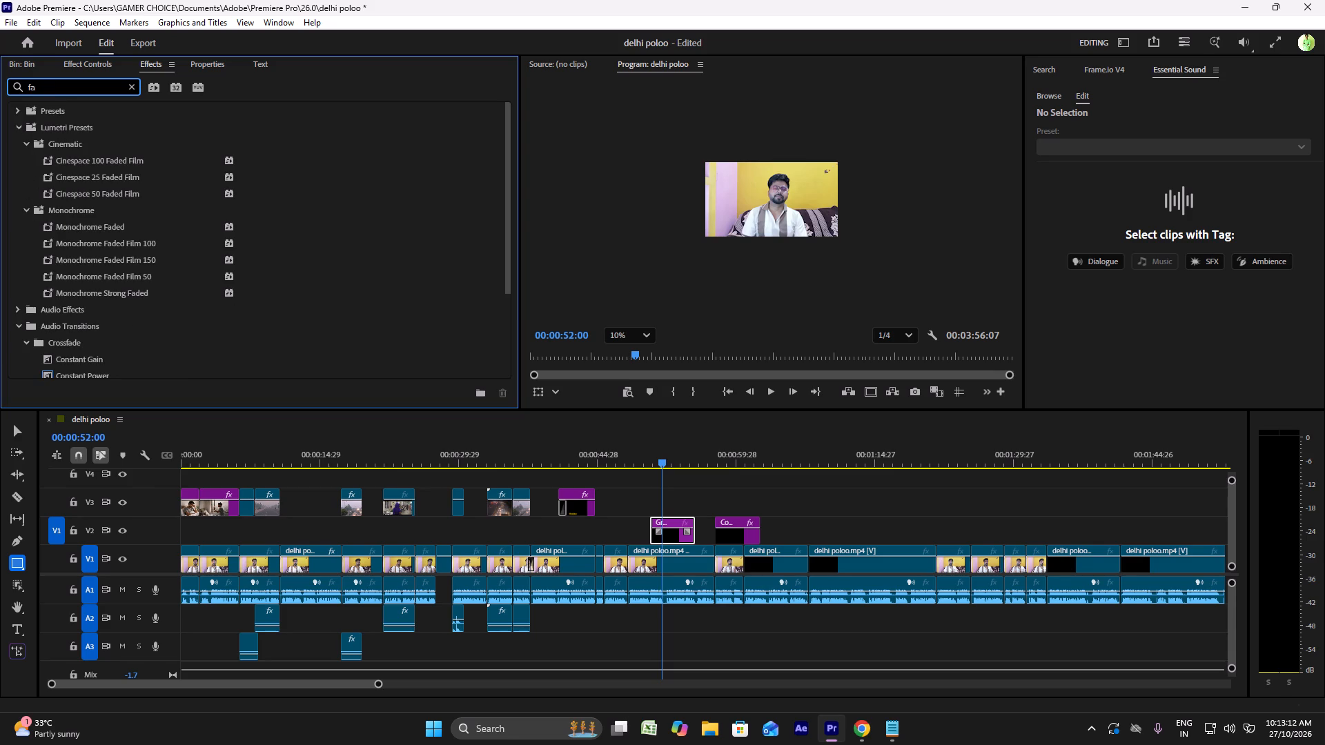
text(de)
key(Return)
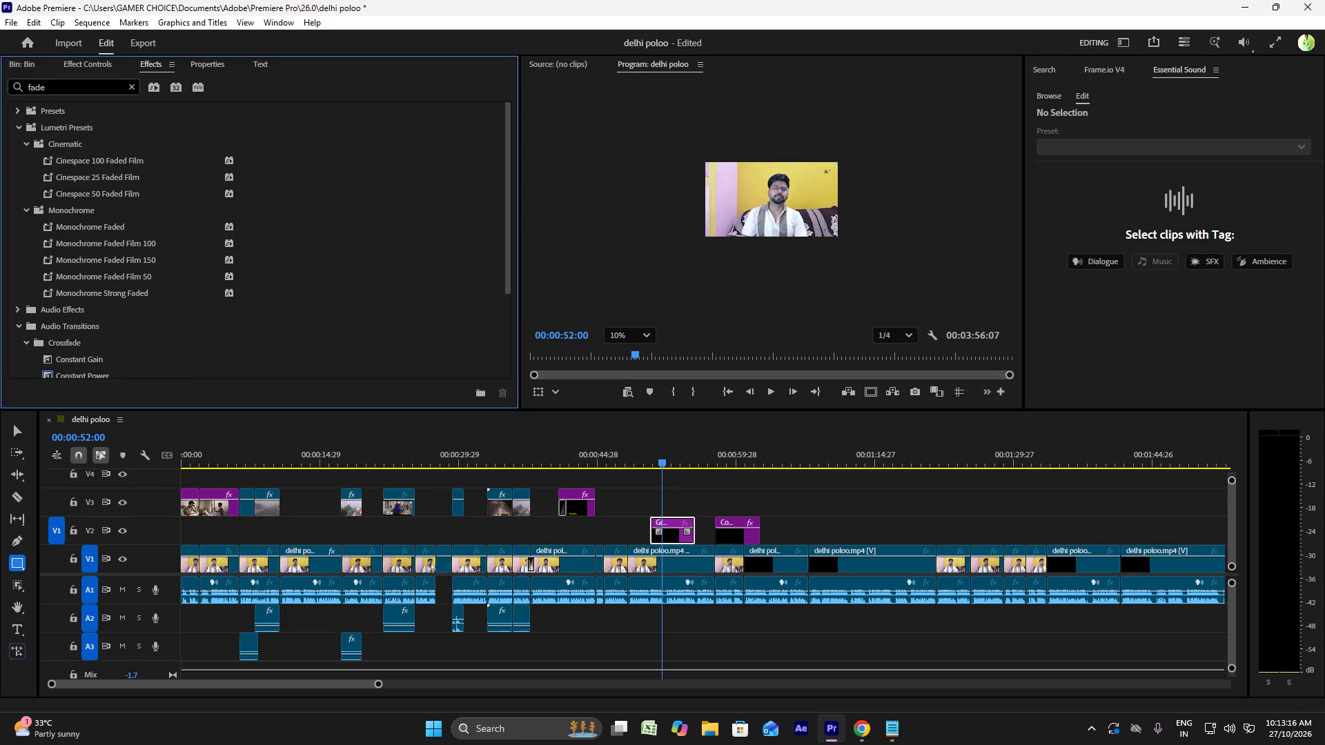
click(136, 86)
Move the playhead to 00:00:59:00 and show the effect controls of the Color Matte clip on V2.
key(space)
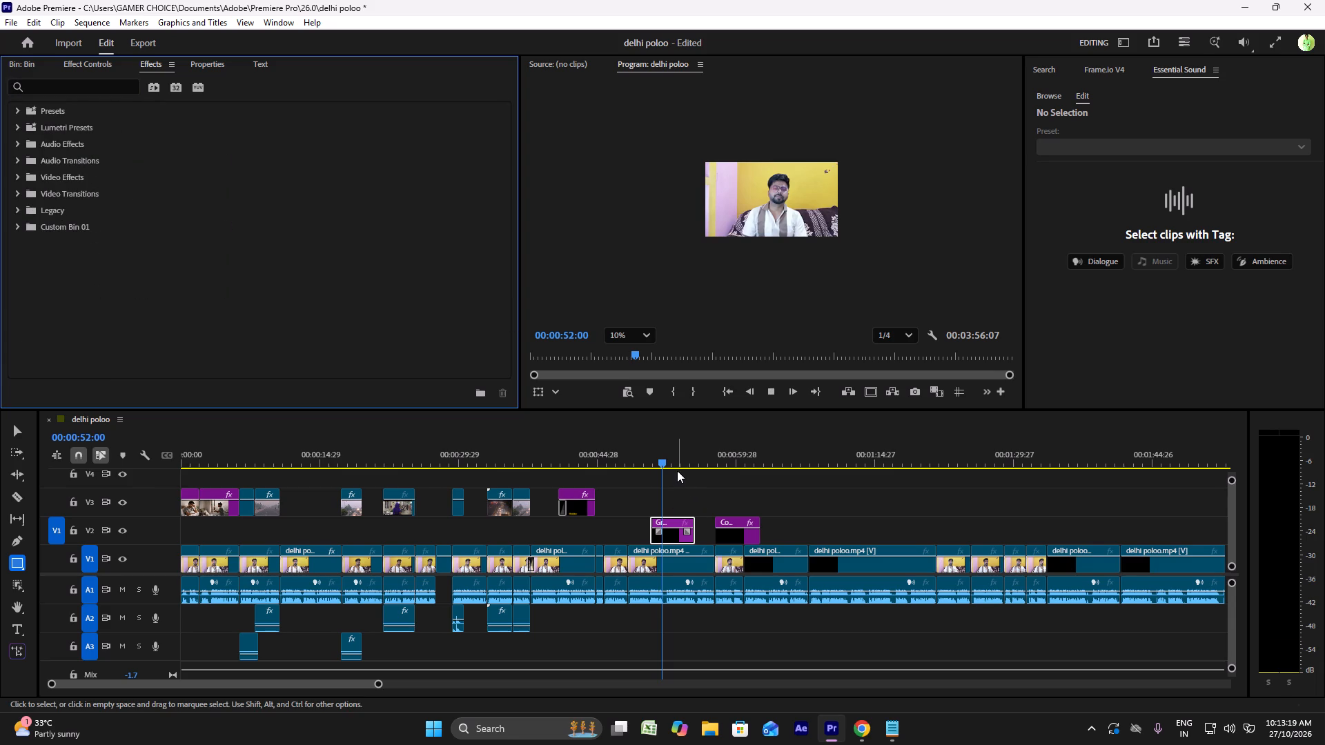
click(725, 461)
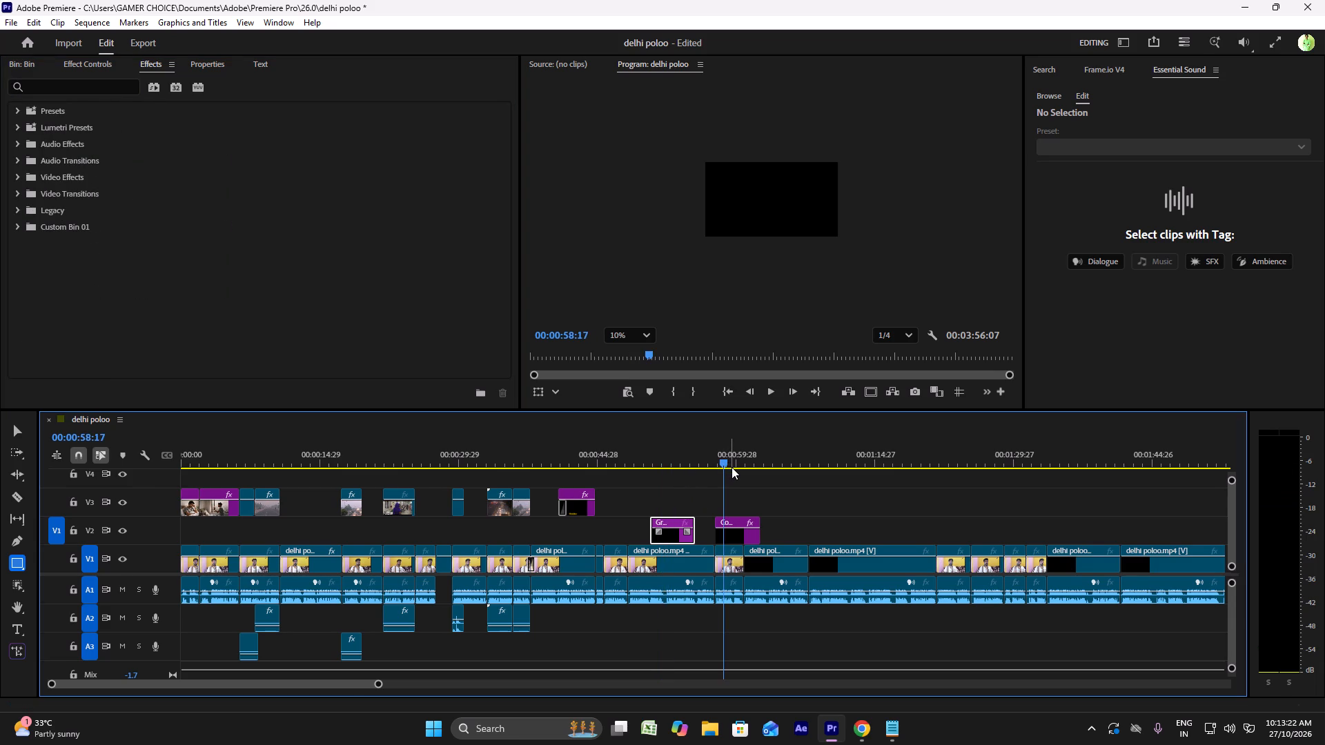
click(724, 457)
click(745, 544)
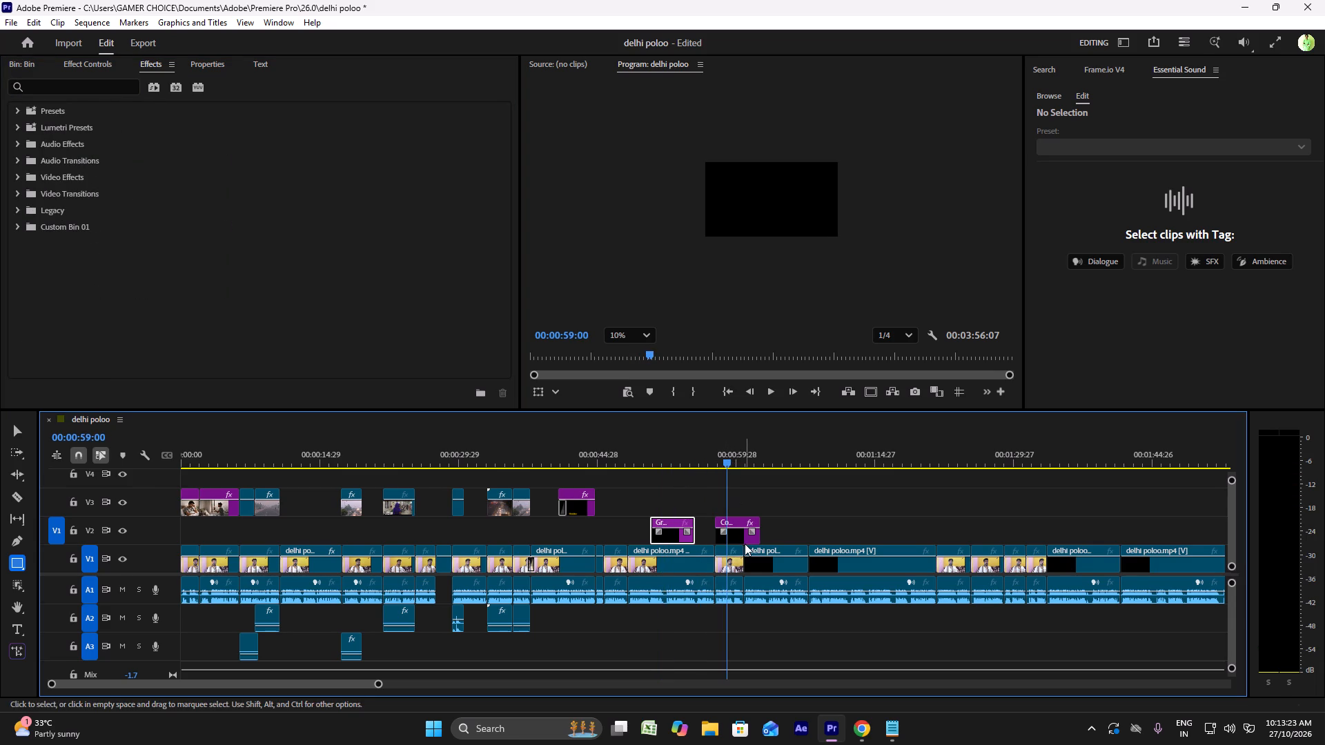
click(63, 60)
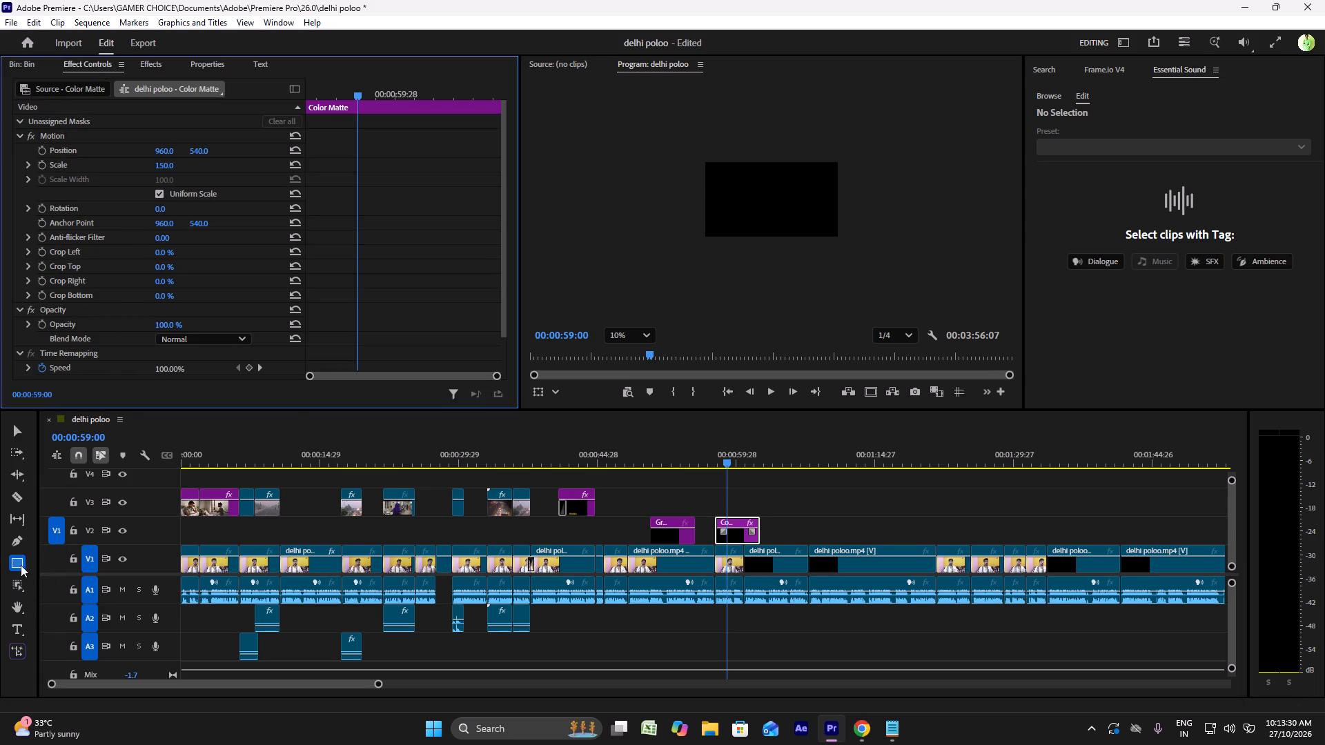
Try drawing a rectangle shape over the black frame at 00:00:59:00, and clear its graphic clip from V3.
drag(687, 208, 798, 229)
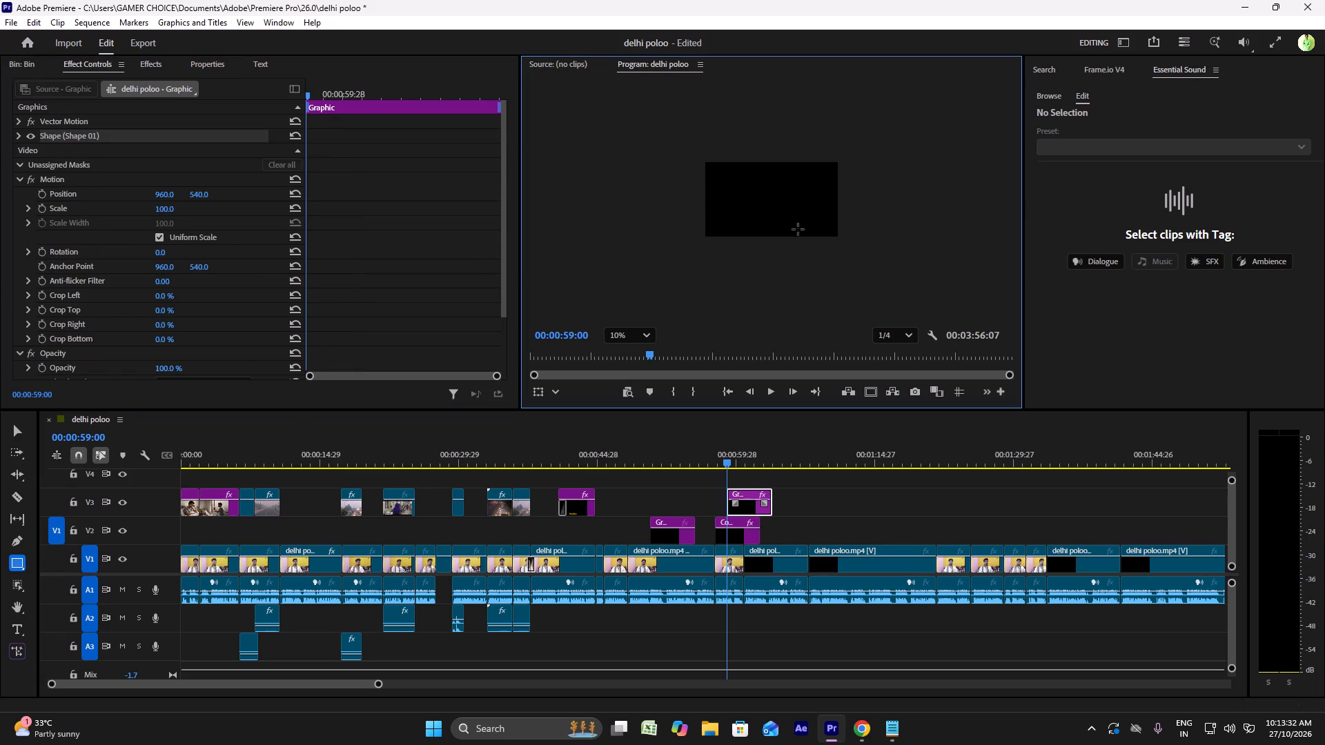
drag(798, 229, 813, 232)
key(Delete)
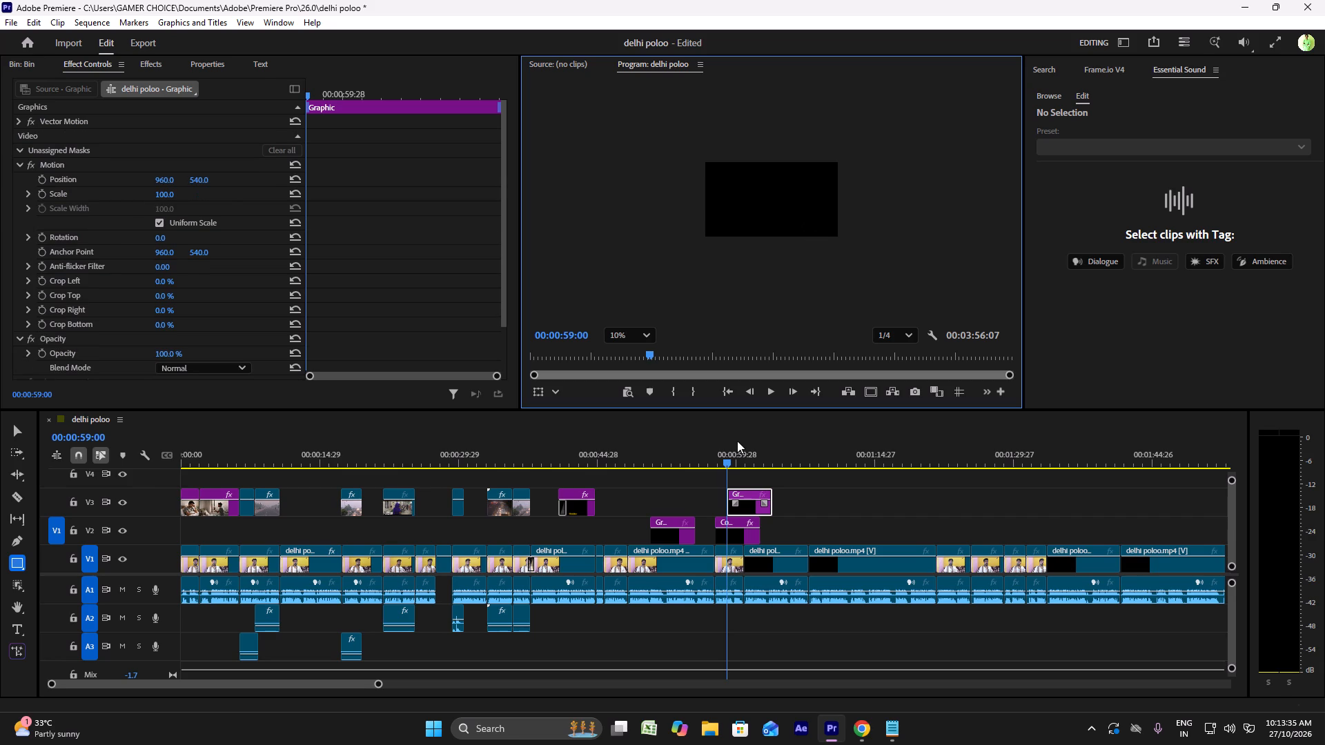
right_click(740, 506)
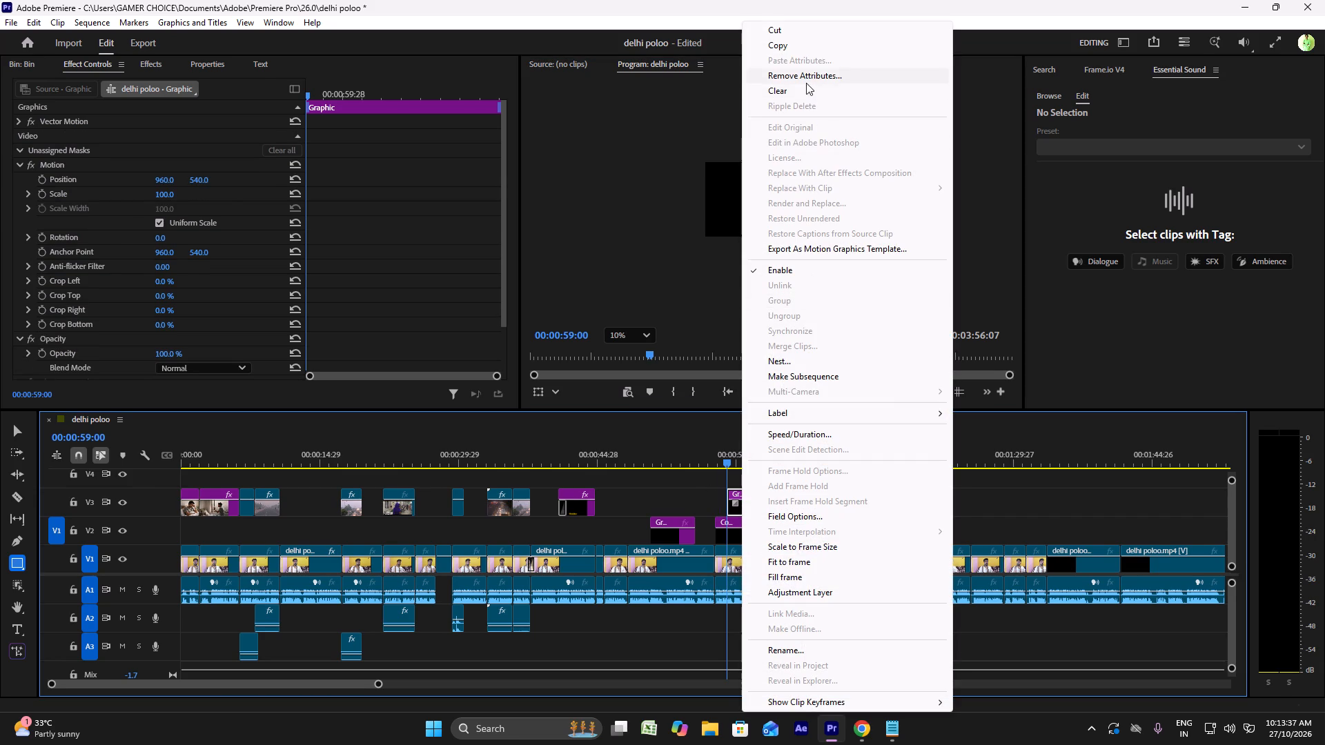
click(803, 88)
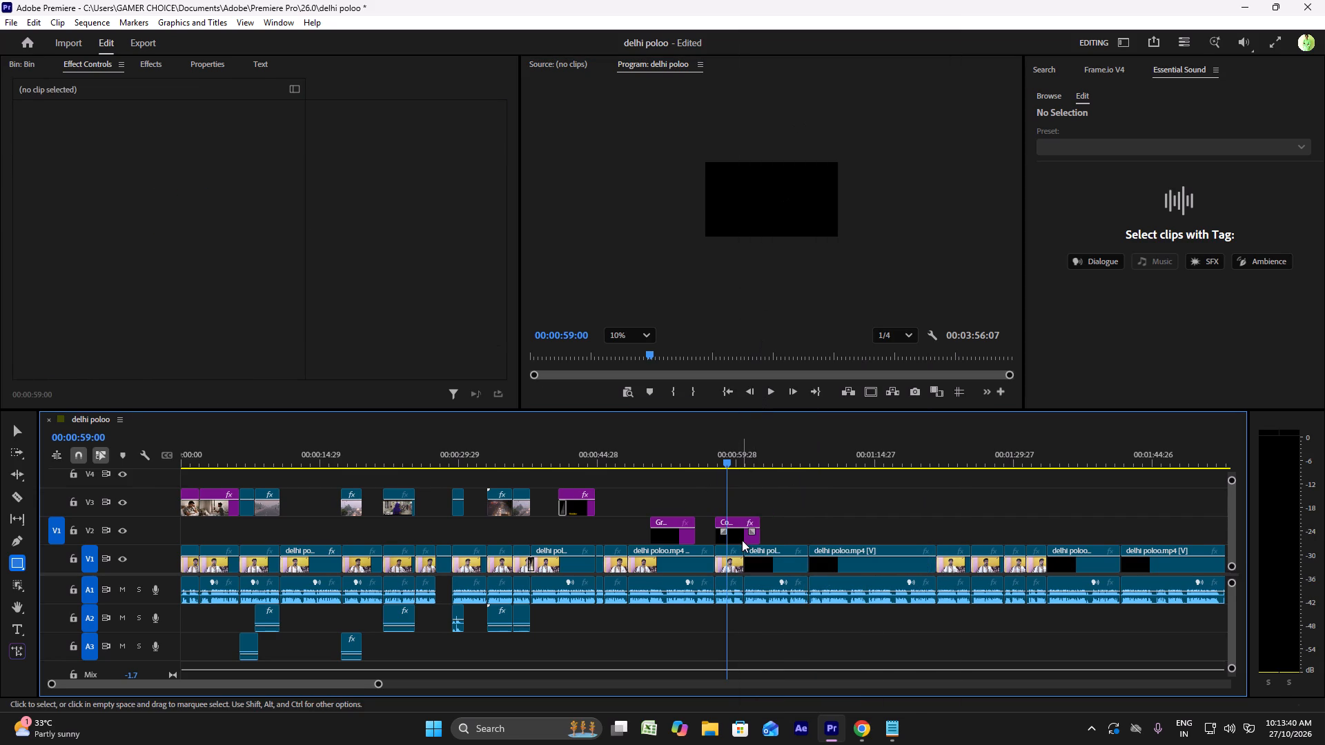
Lower the opacity of the Color Matte clip on V2 to 50%.
click(742, 540)
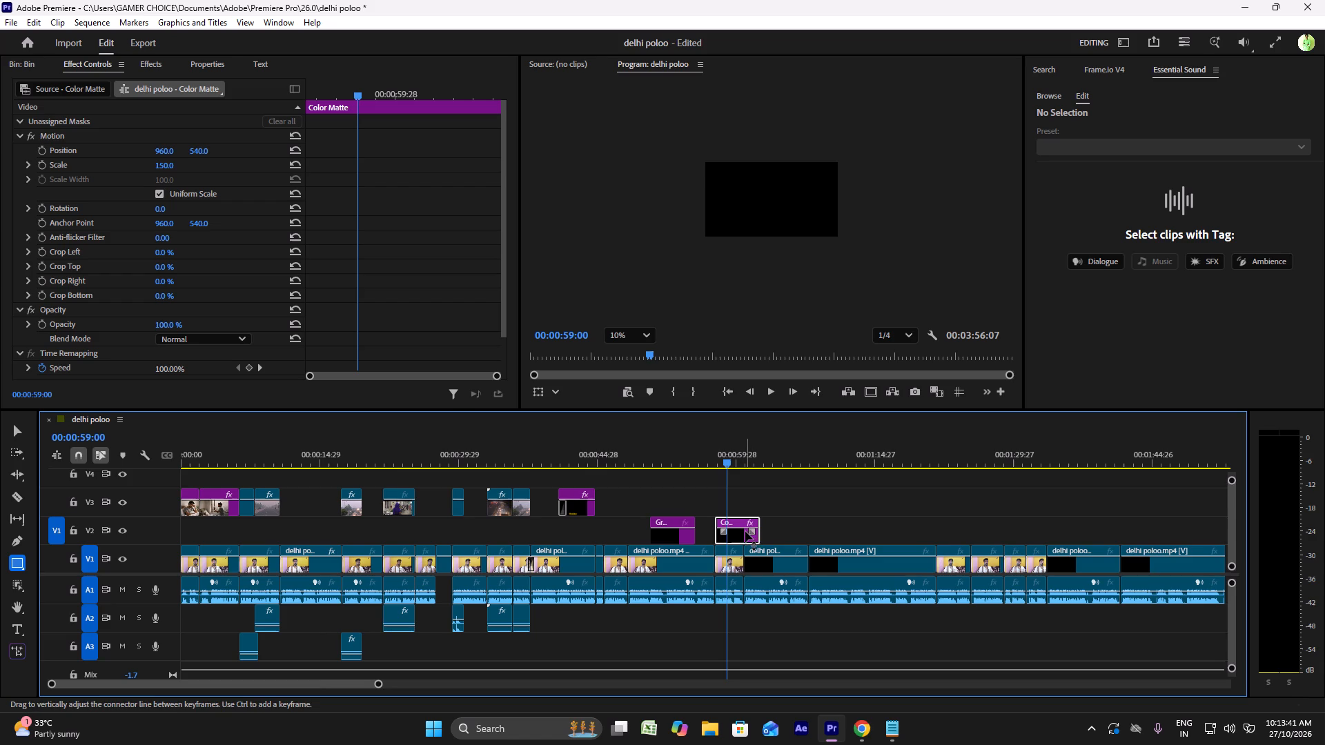
drag(743, 528, 745, 541)
drag(745, 541, 746, 546)
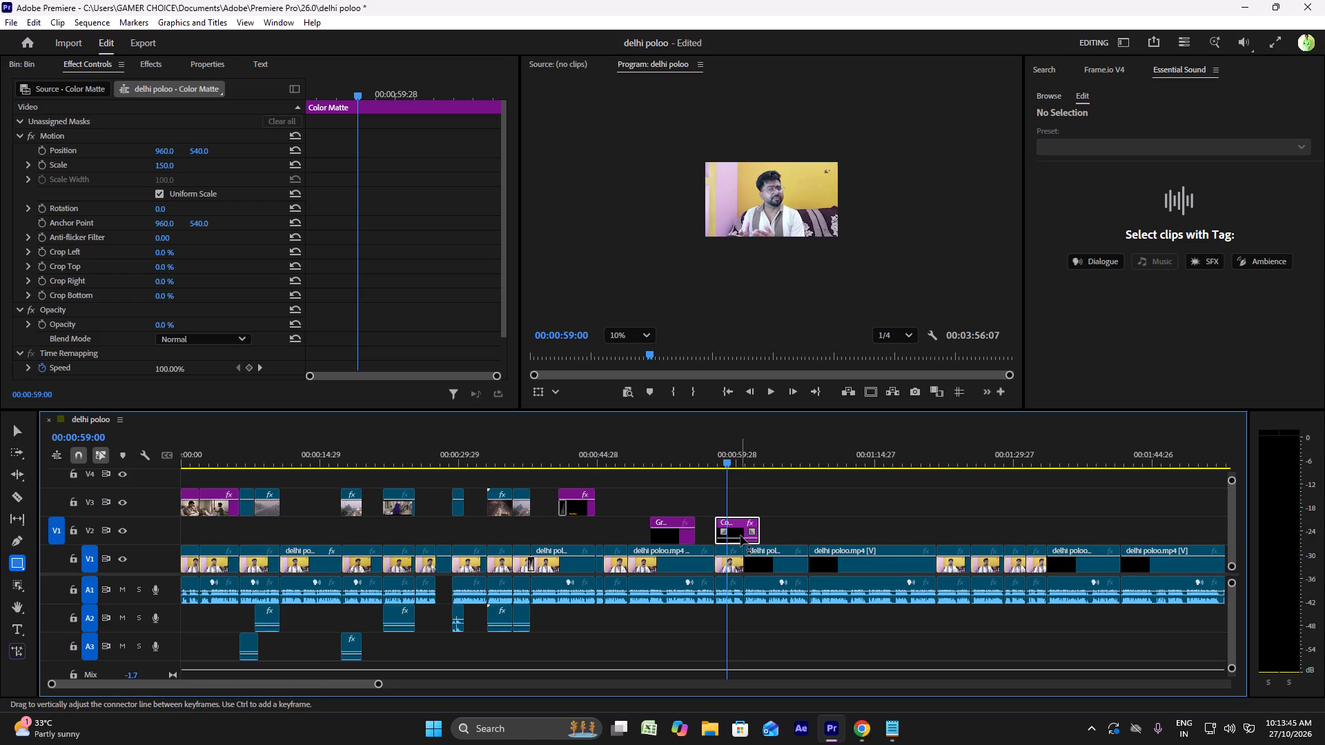
click(740, 538)
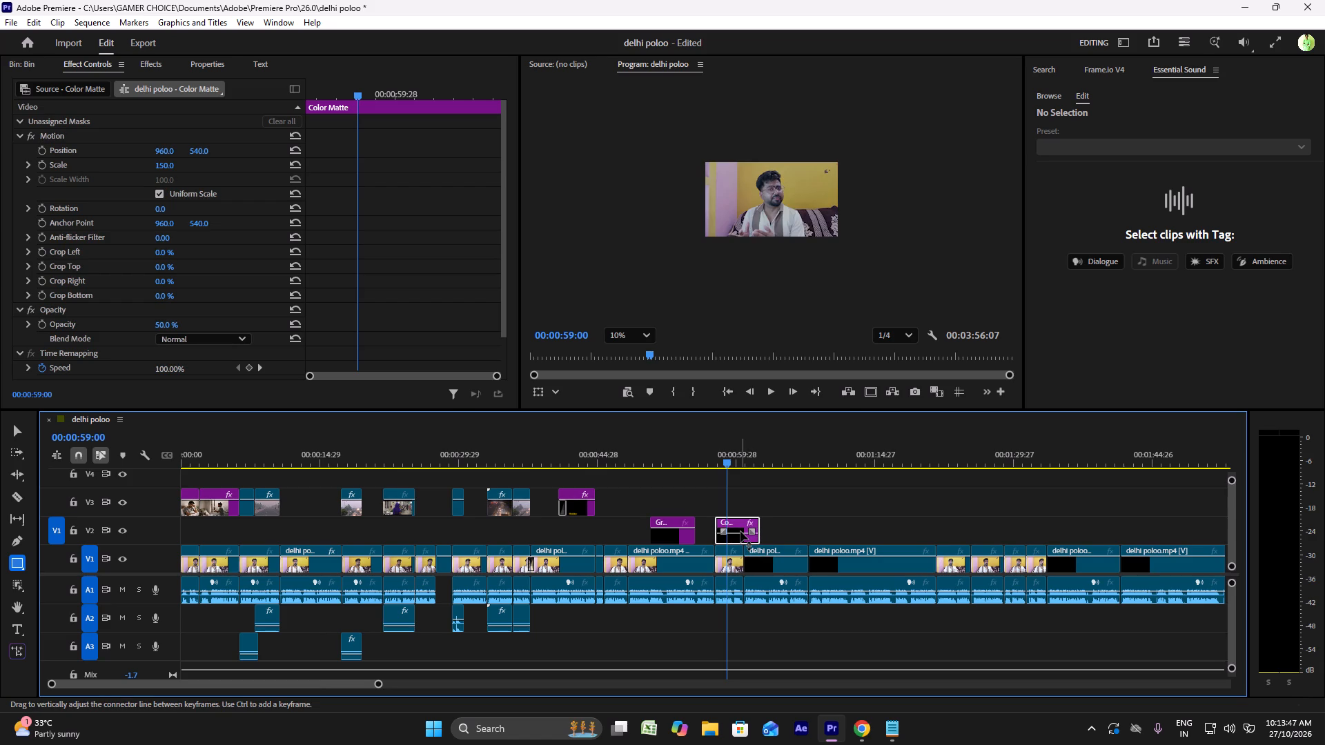
Check the Color Matte's controls and properties, search the effects library for "rou" and apply Roughen Edges to the clip.
scroll(135, 316, down, 2)
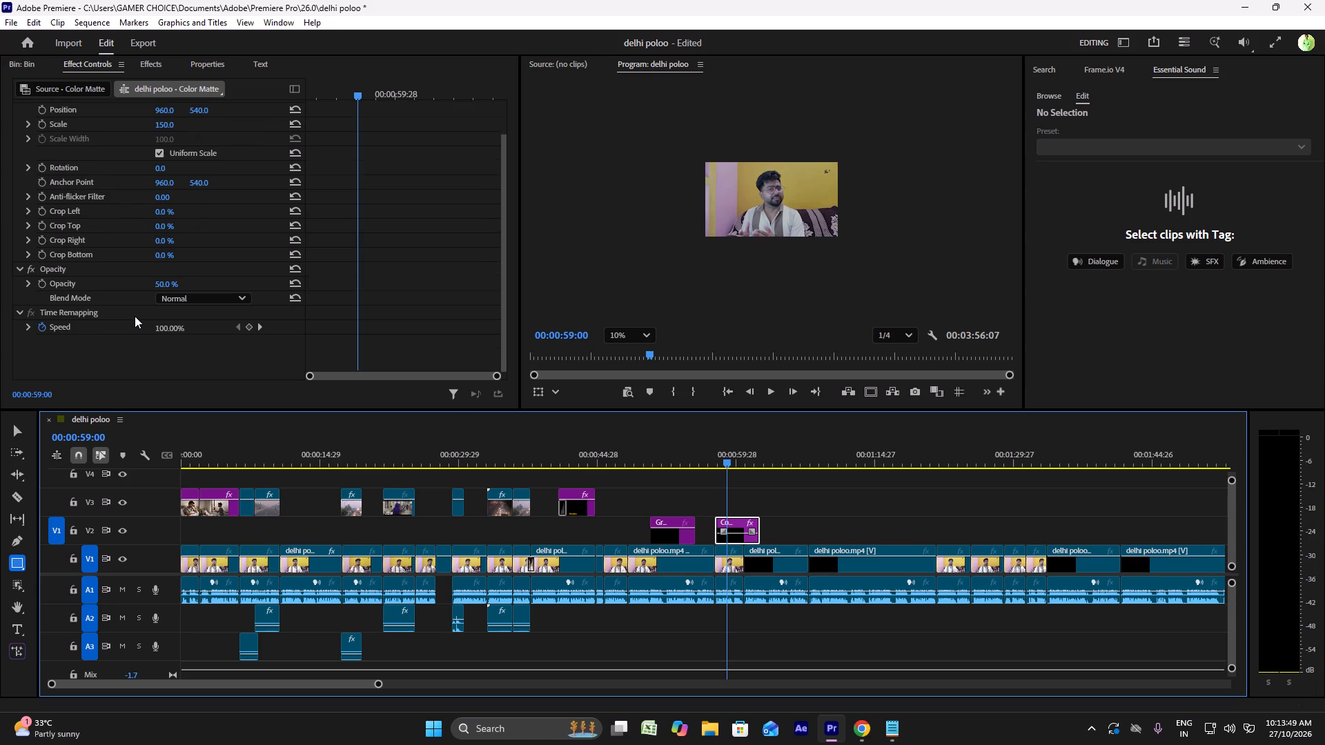
scroll(135, 316, down, 2)
scroll(60, 310, up, 5)
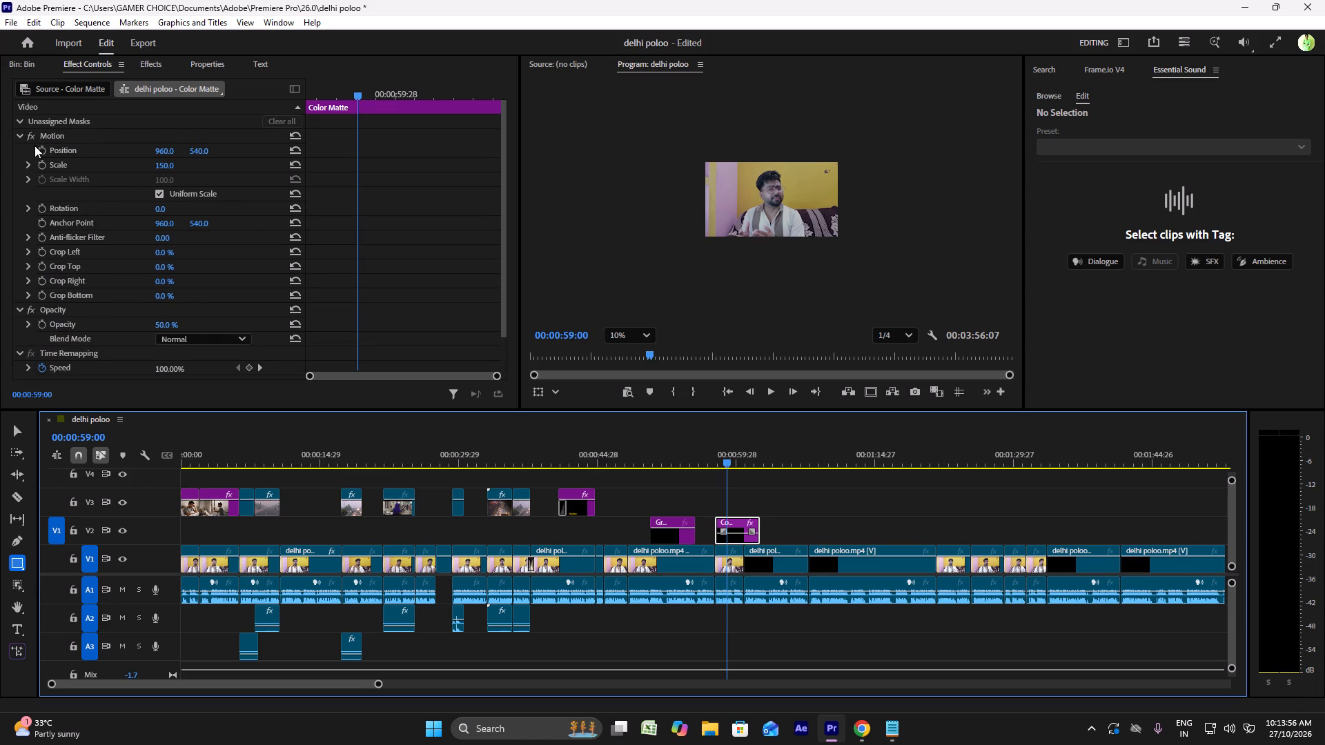
click(154, 66)
click(204, 64)
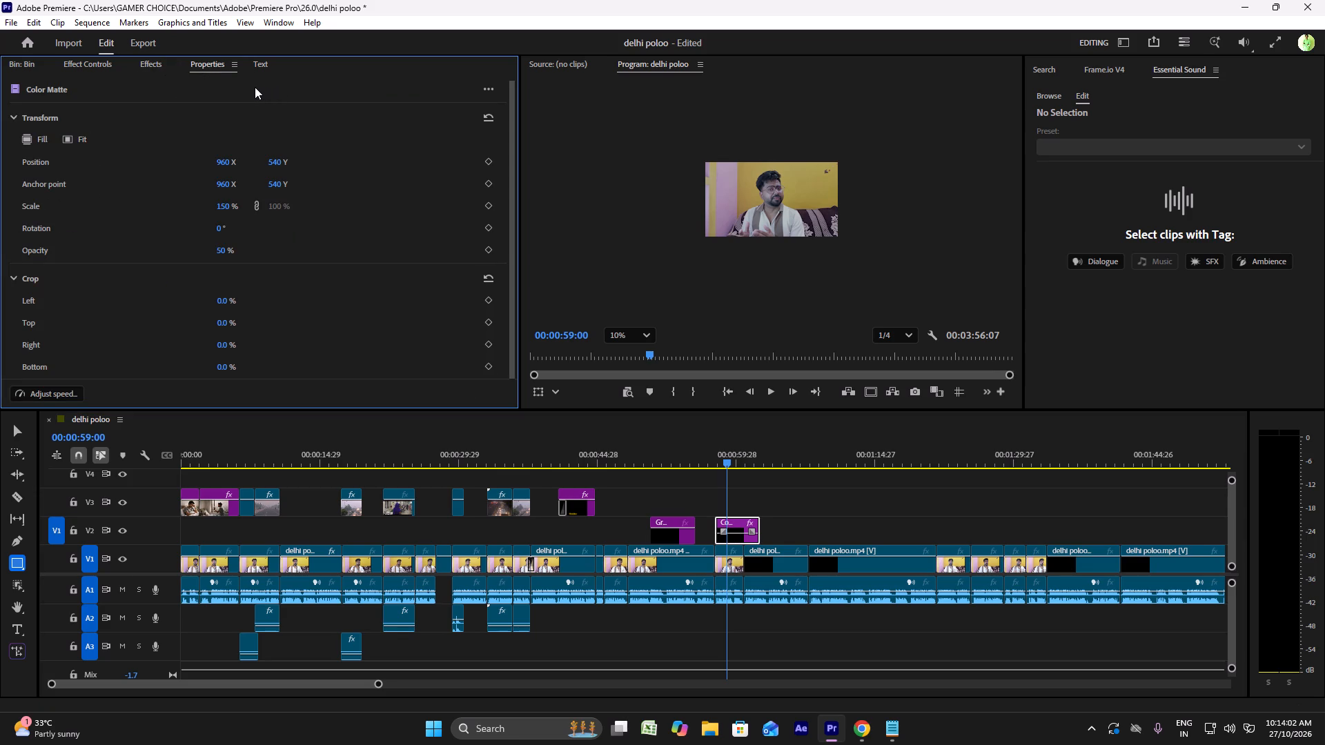
click(150, 66)
click(70, 86)
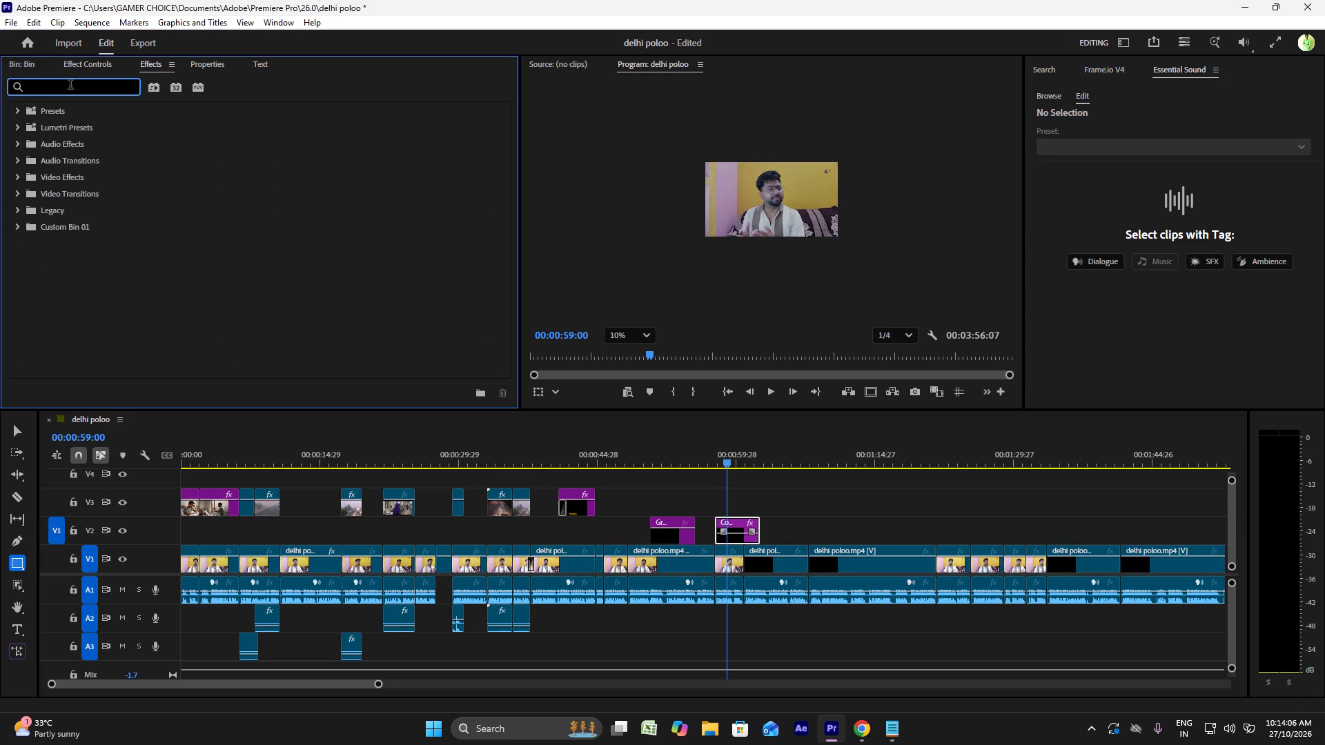
key(r)
key(i)
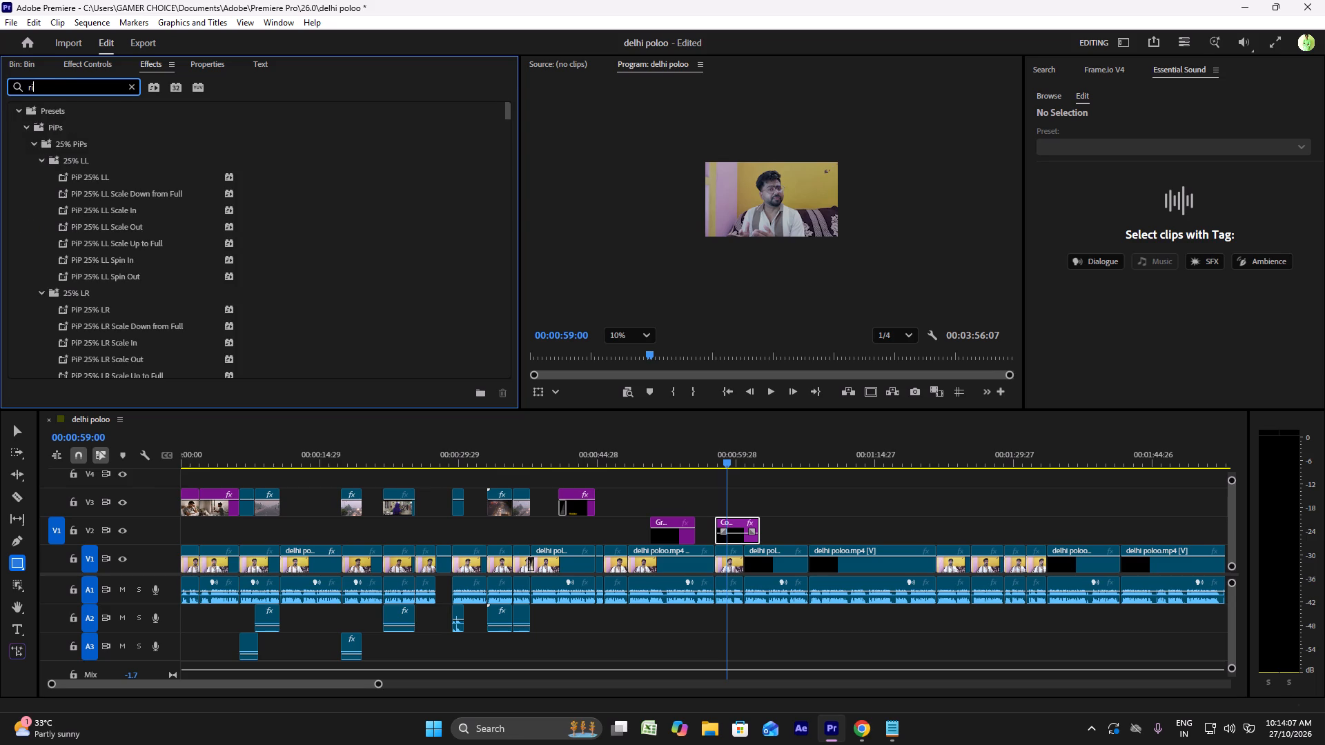
key(BackSpace)
key(o)
key(u)
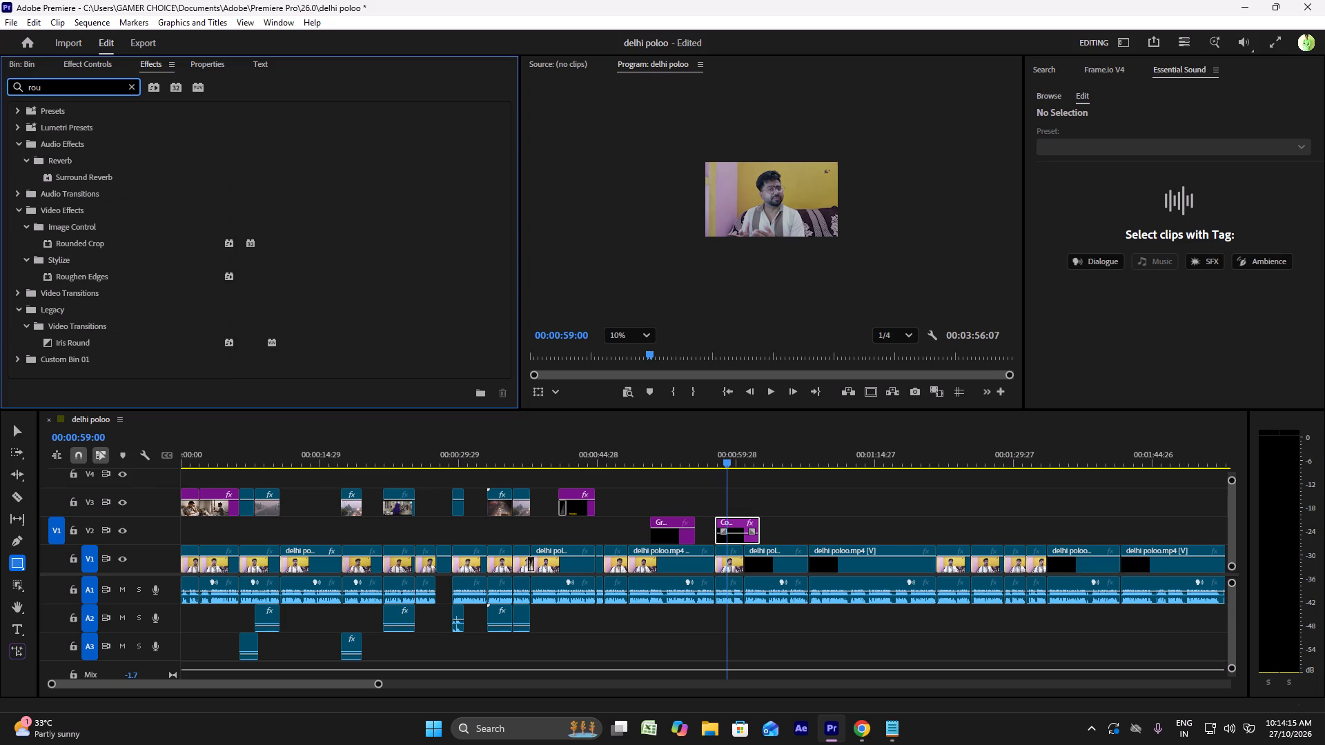
drag(92, 276, 706, 436)
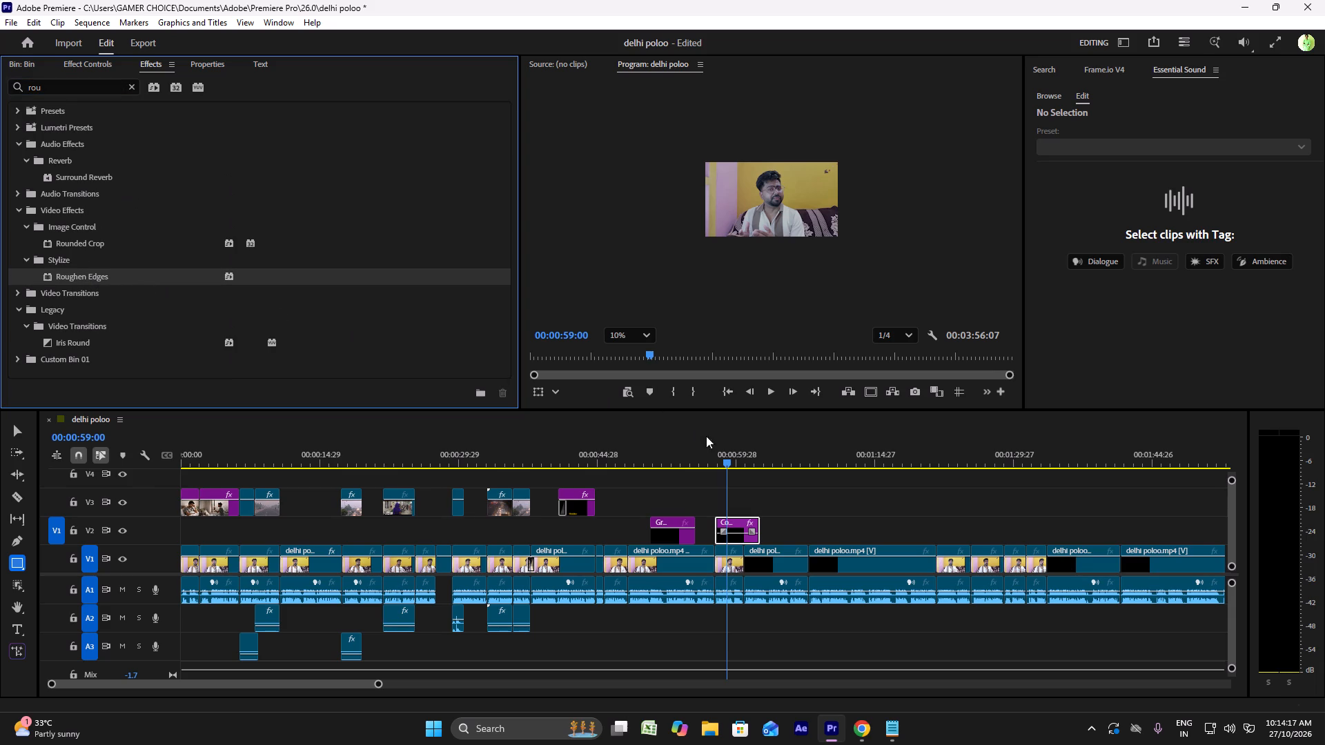
drag(706, 436, 736, 527)
Set the Color Matte's Roughen Edges values to Border 211, Edge Sharpness 10, Fractal Influence 0 and Scale 245.
click(83, 63)
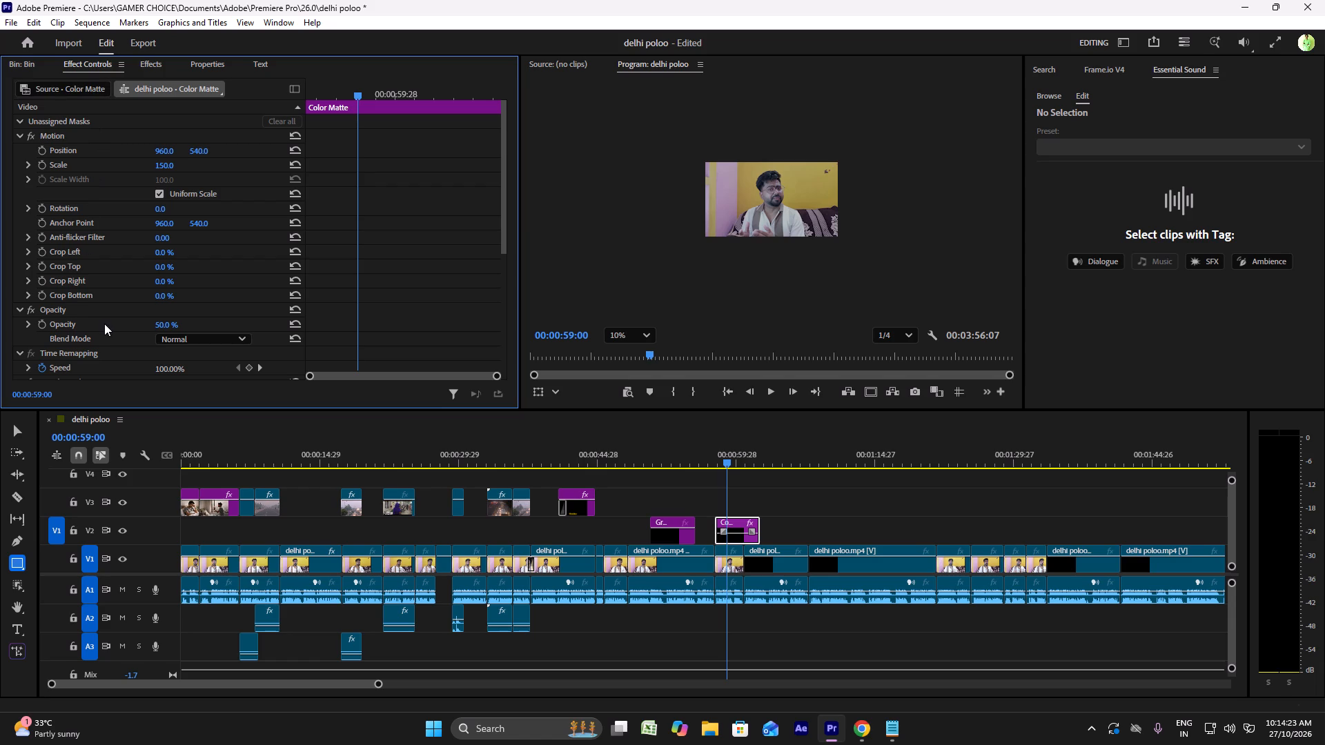
scroll(104, 324, down, 12)
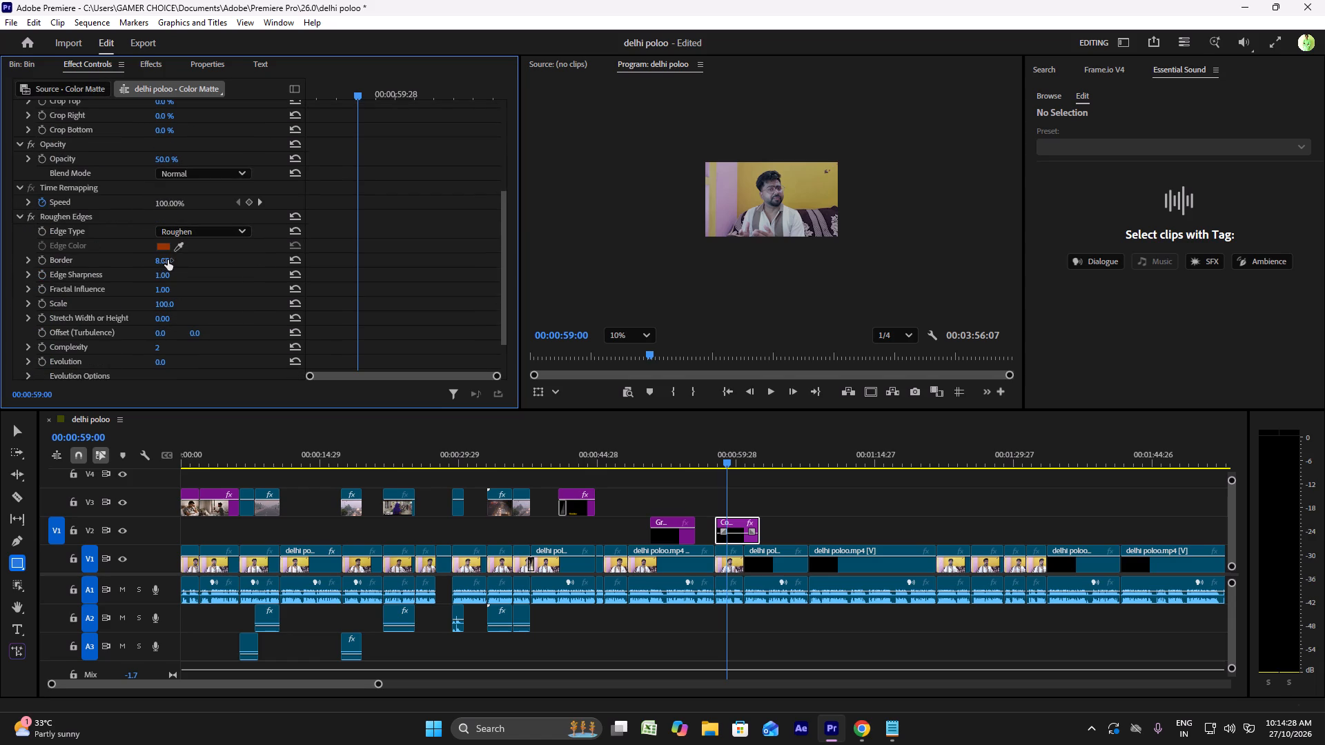
drag(168, 260, 308, 265)
drag(179, 276, 317, 275)
drag(181, 292, 351, 294)
drag(179, 289, 79, 291)
drag(174, 302, 108, 298)
drag(181, 302, 174, 301)
drag(174, 301, 342, 304)
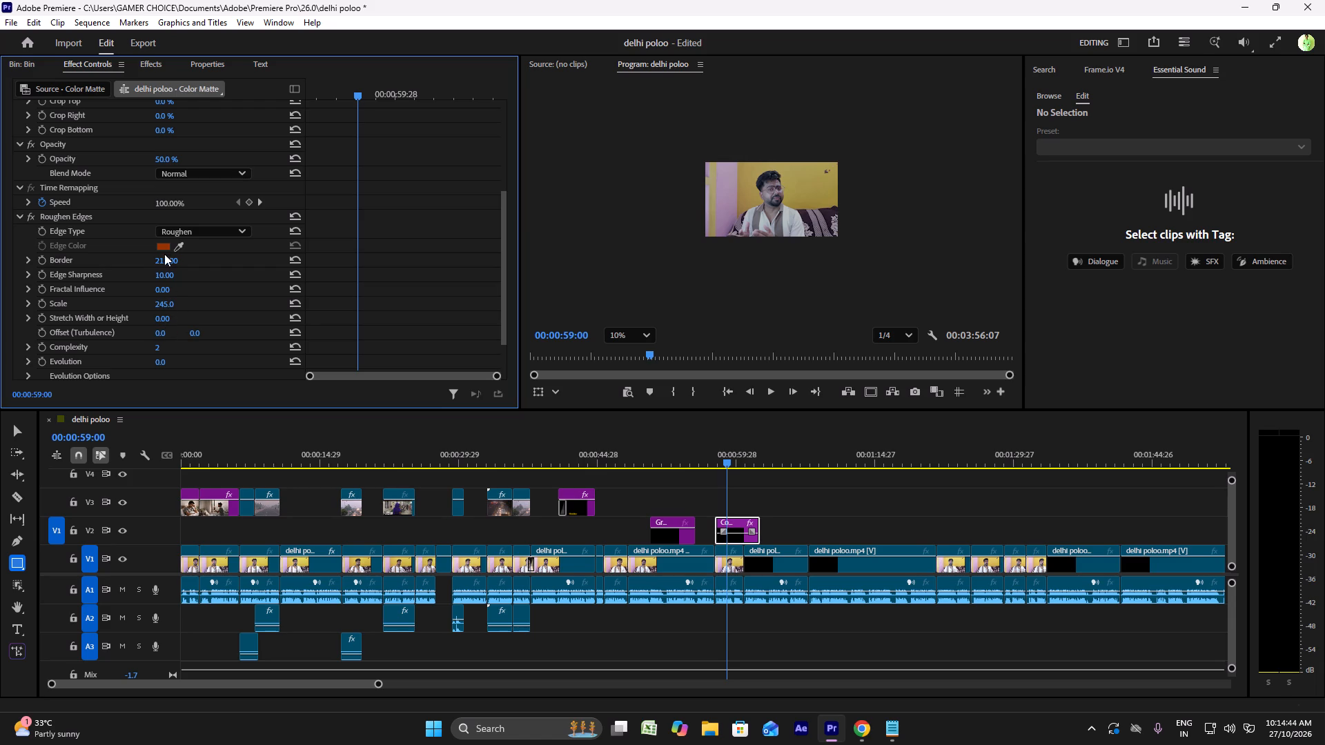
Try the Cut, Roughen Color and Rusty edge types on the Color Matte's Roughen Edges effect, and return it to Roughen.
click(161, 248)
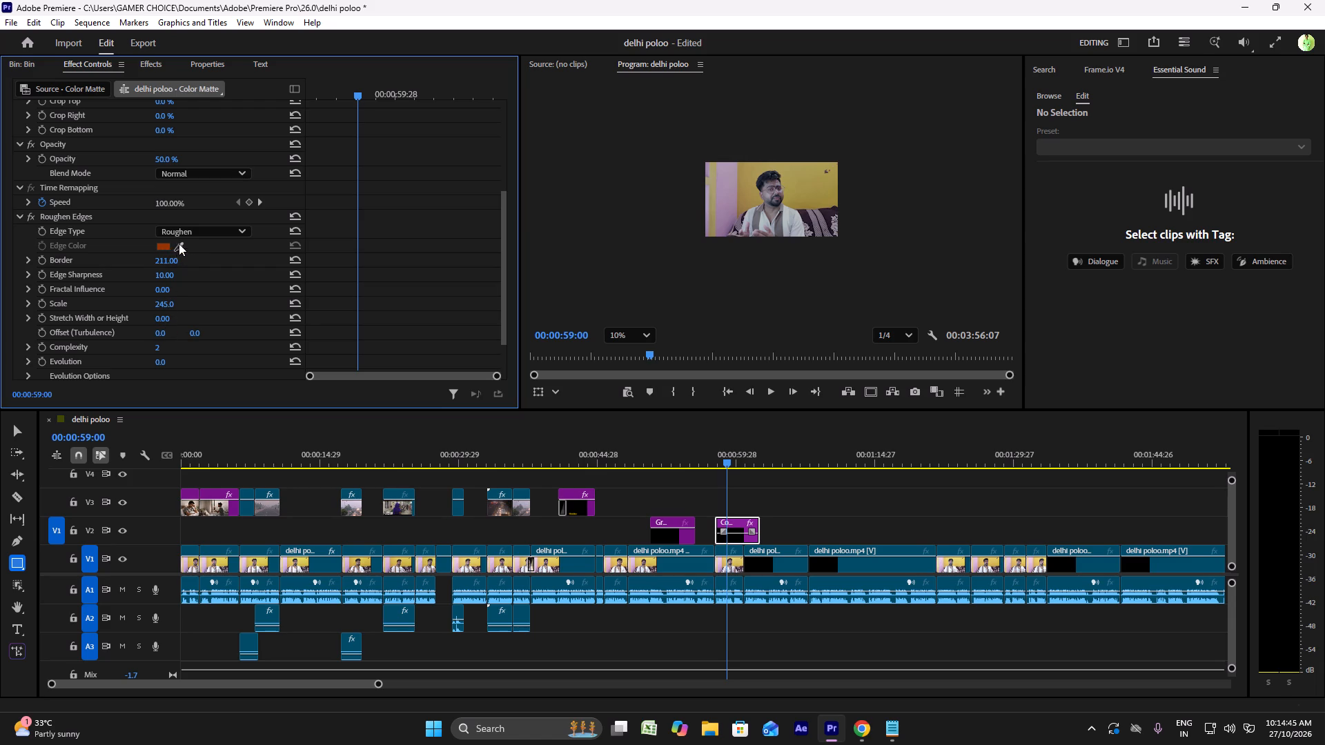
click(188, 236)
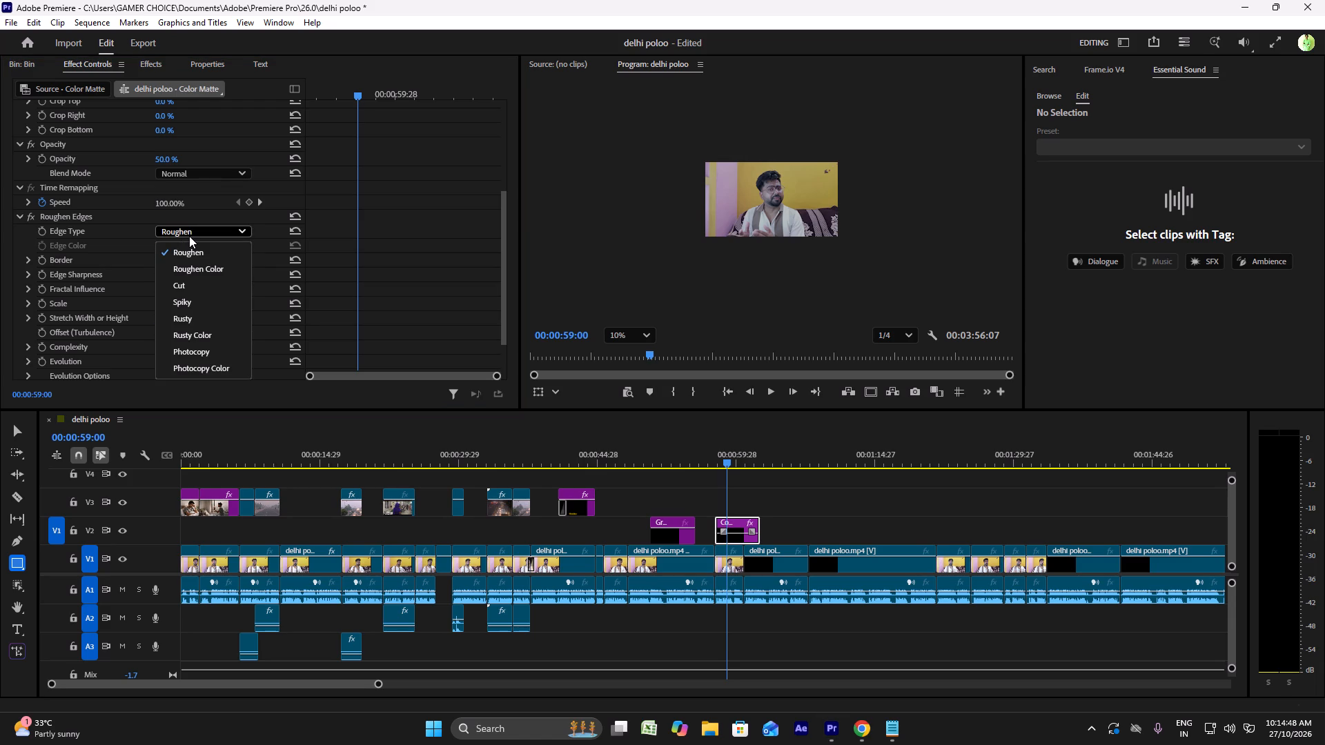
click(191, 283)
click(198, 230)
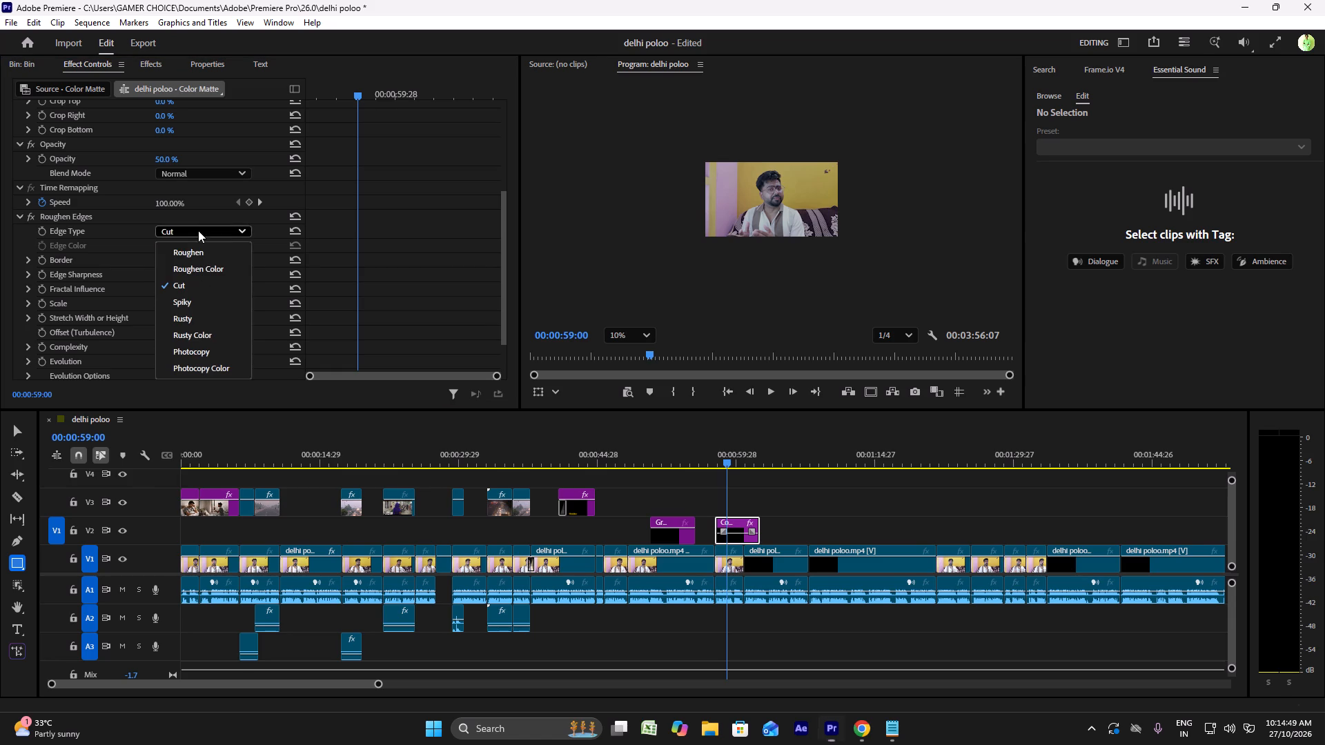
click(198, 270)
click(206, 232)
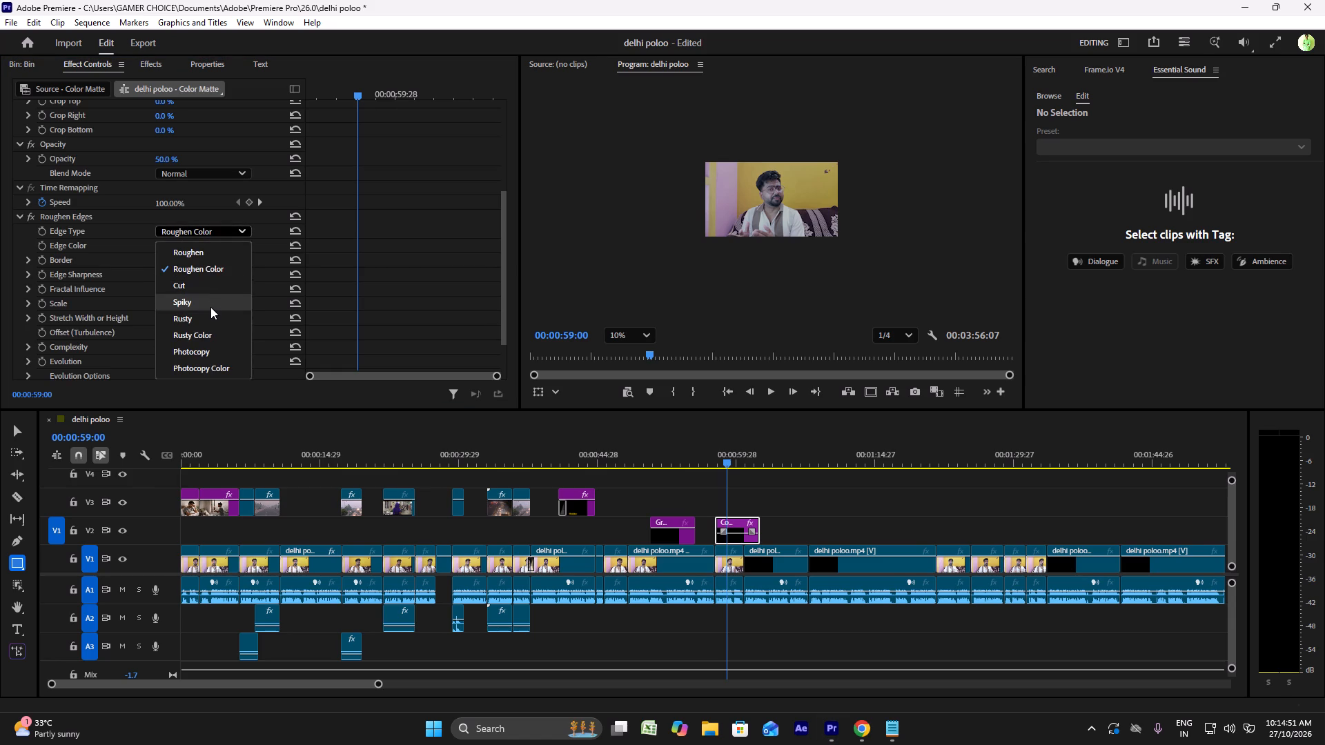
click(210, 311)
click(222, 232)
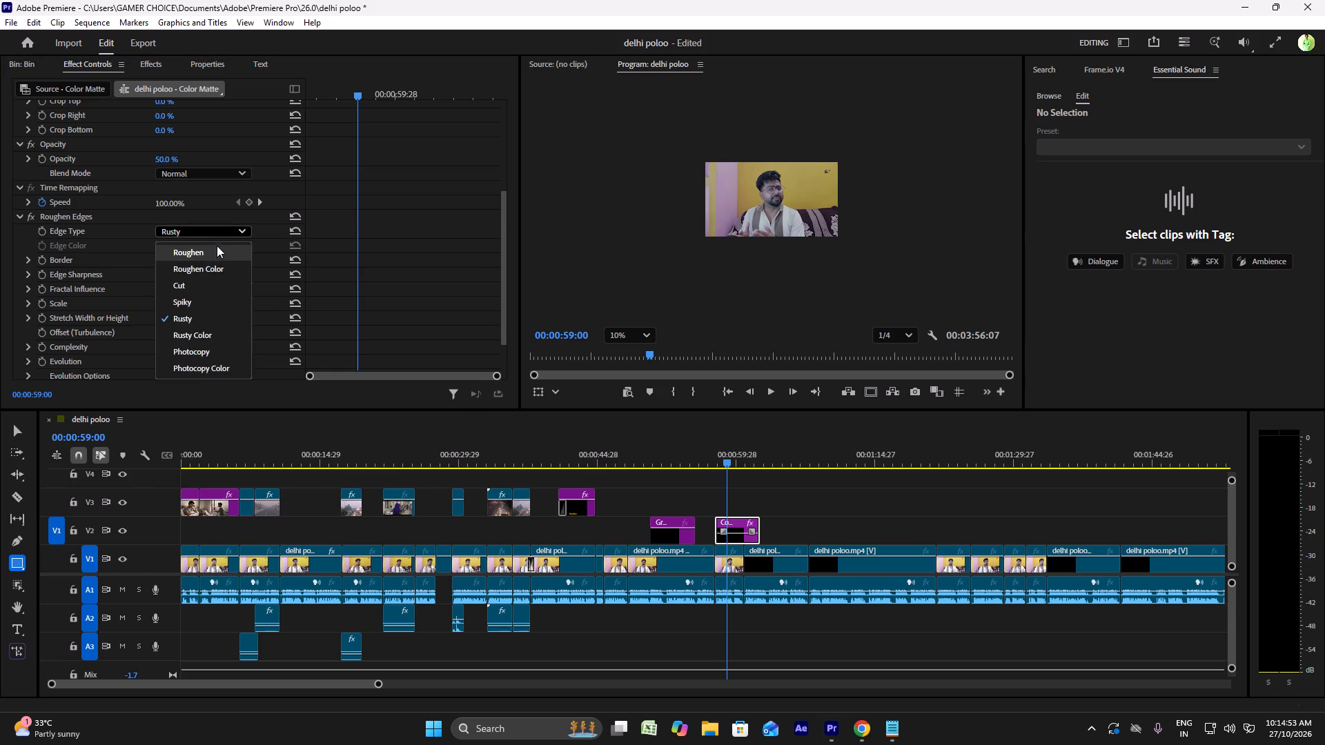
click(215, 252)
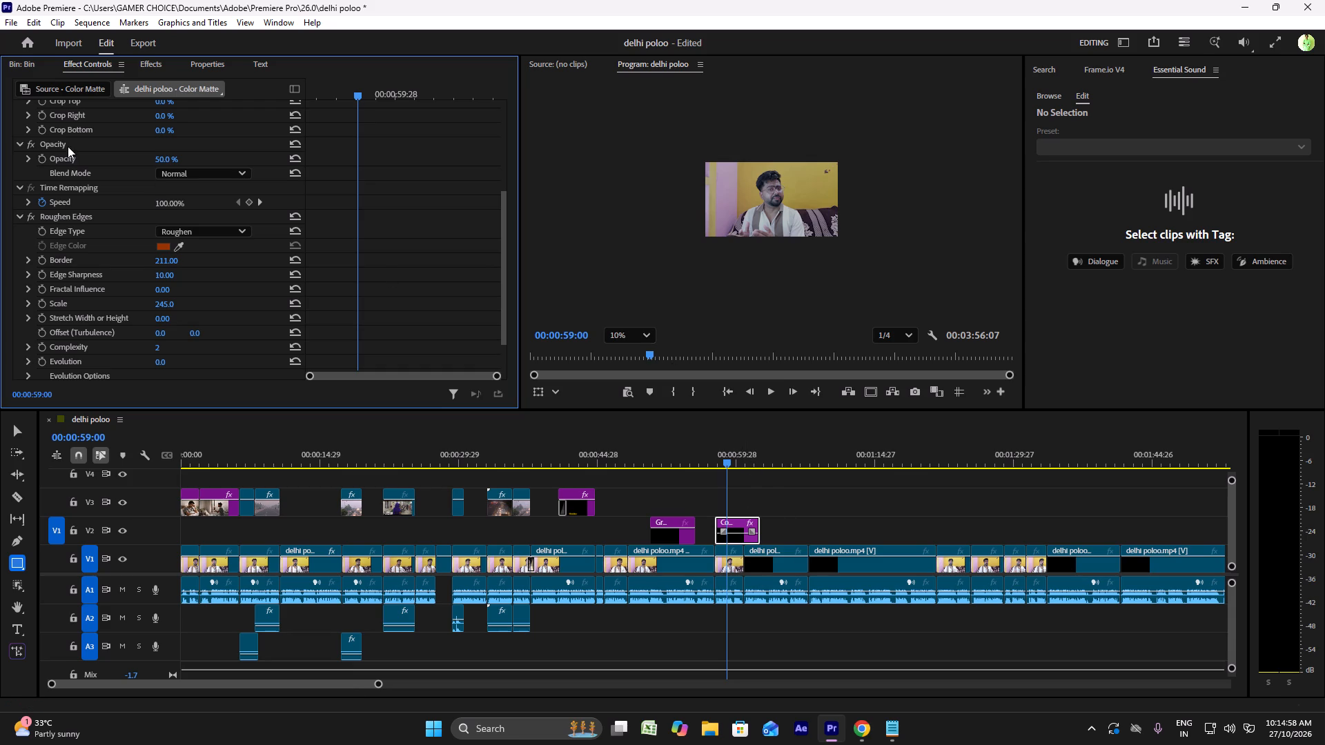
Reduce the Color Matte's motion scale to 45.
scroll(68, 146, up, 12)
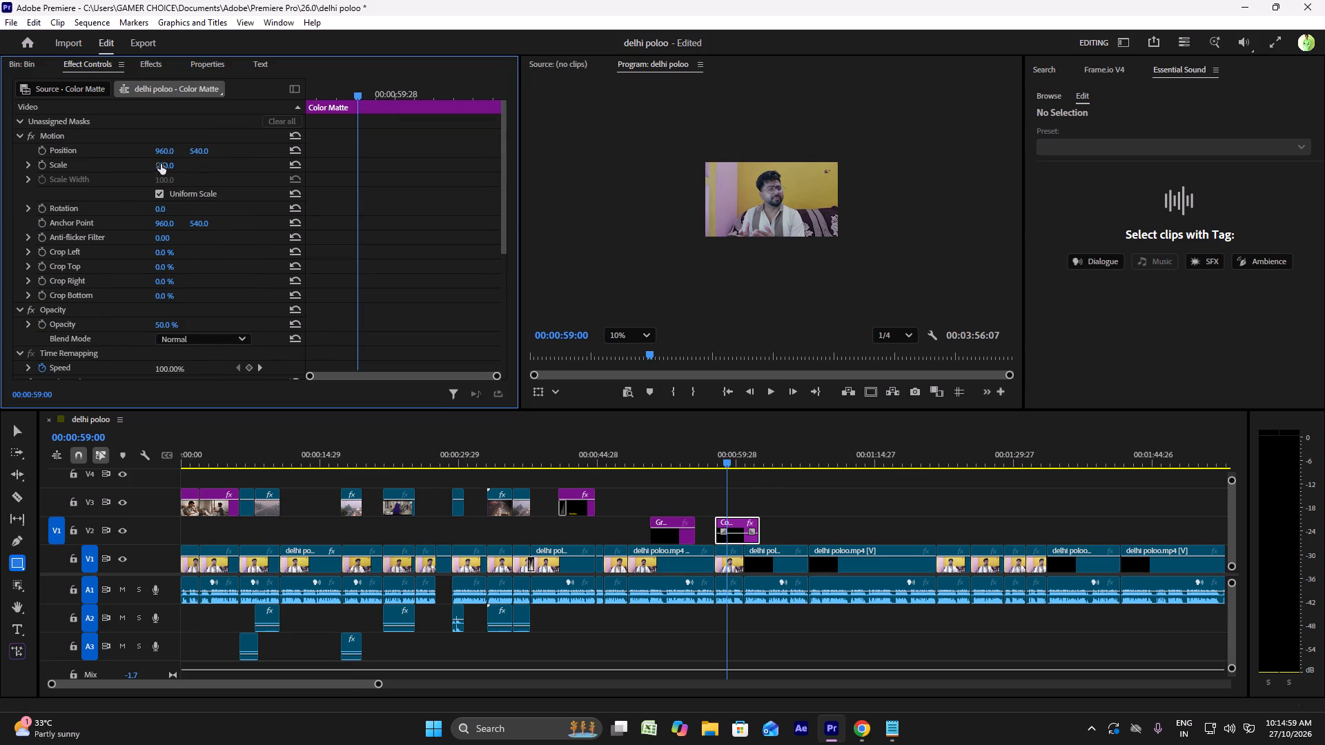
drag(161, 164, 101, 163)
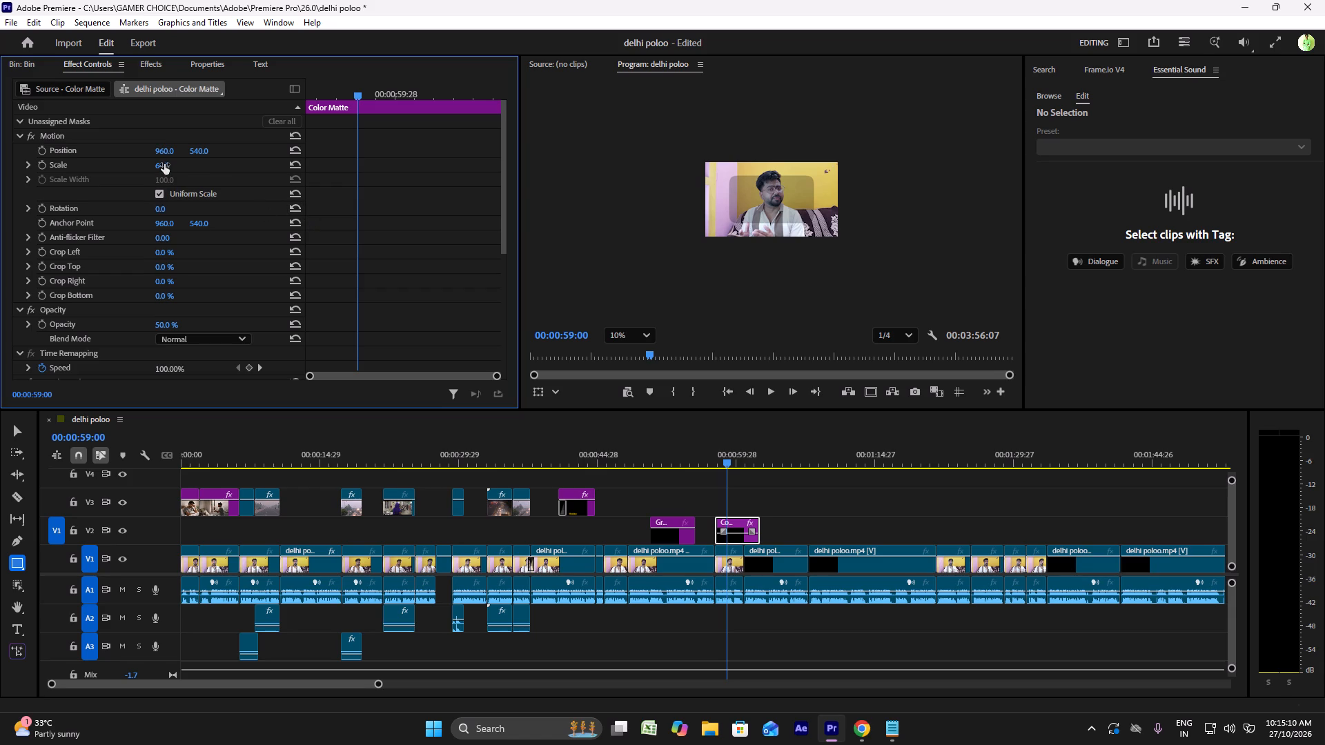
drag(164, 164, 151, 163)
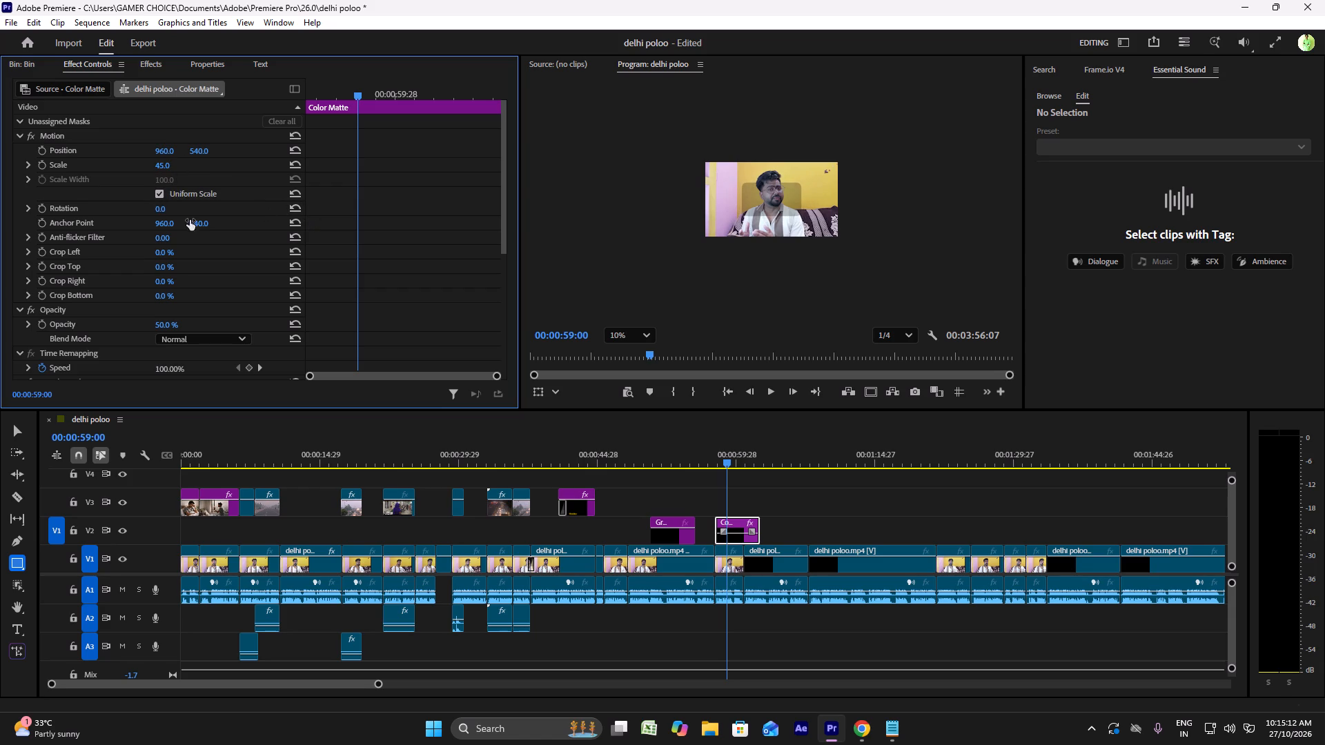
Set the Color Matte's Roughen Edges Border to 500 and Edge Sharpness to 0.
scroll(187, 303, down, 13)
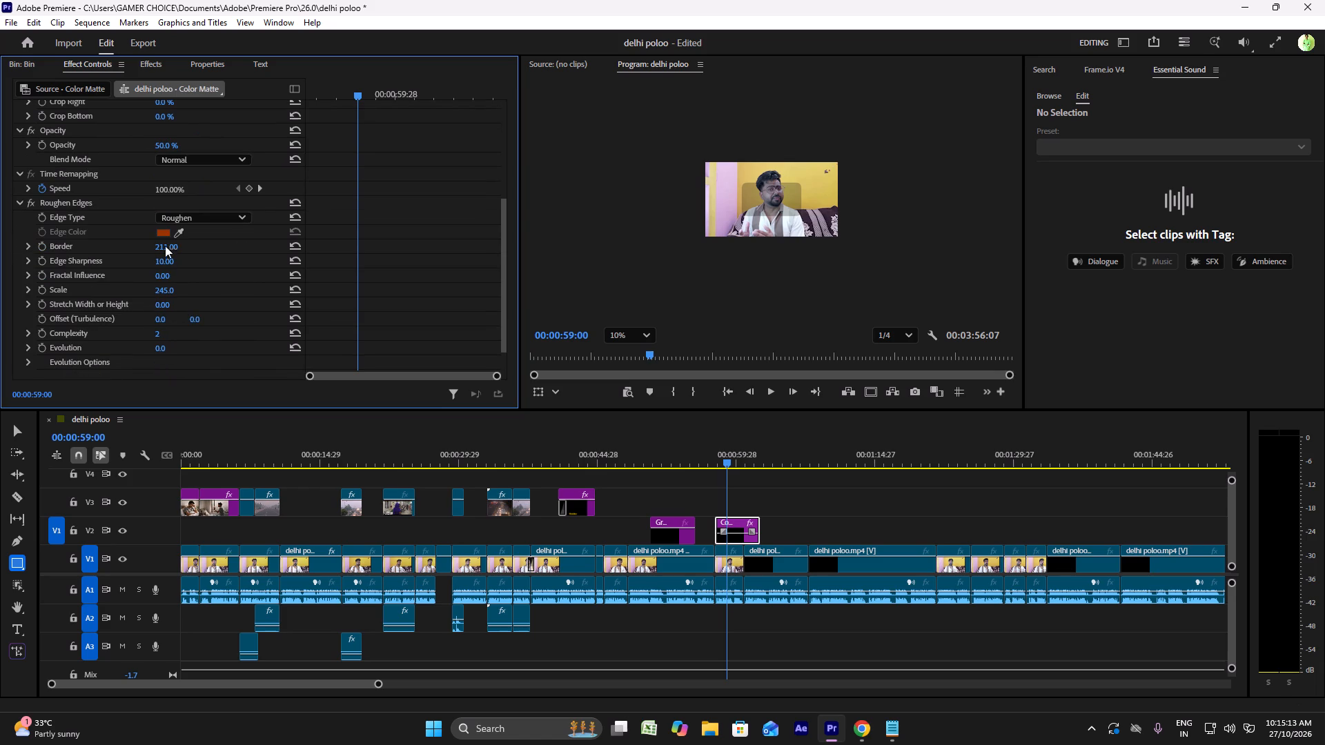
drag(171, 244, 127, 241)
drag(127, 241, 550, 275)
drag(550, 275, 654, 279)
drag(167, 261, 304, 261)
drag(304, 261, 393, 271)
drag(174, 259, 22, 255)
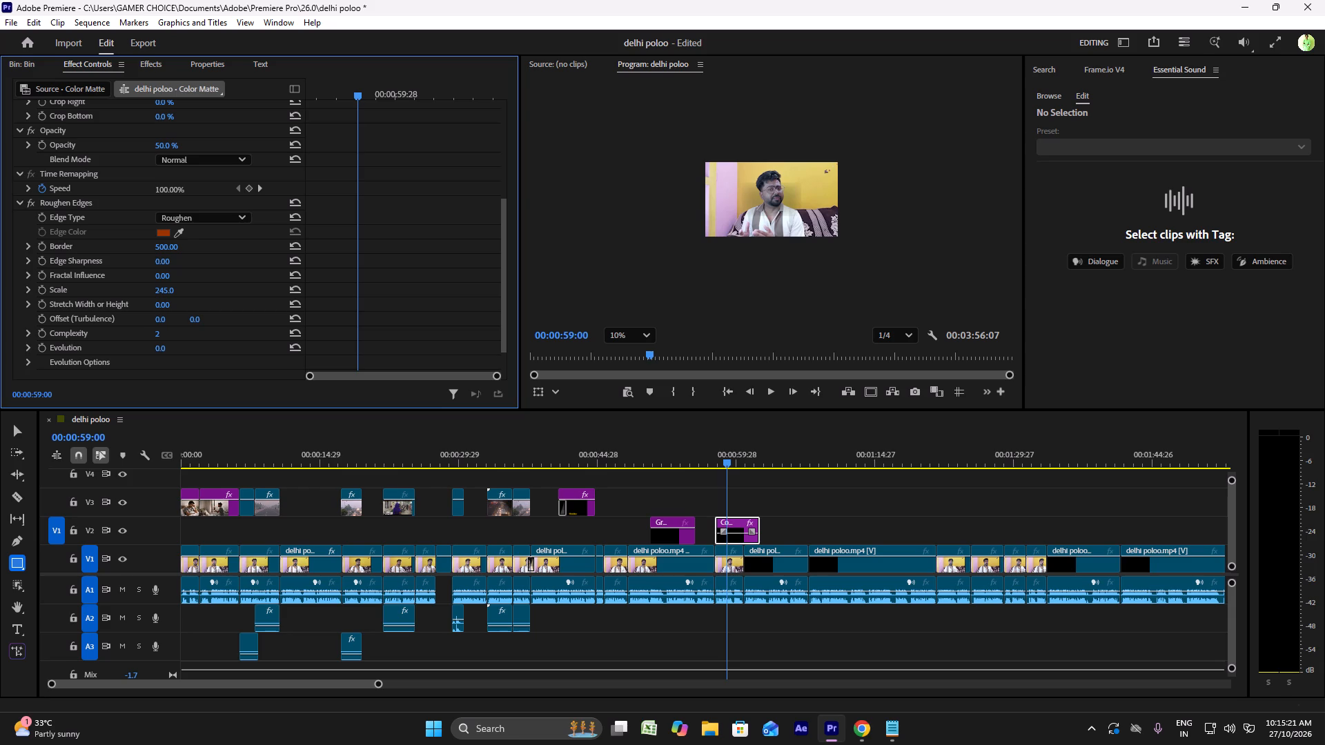
drag(22, 255, 22, 248)
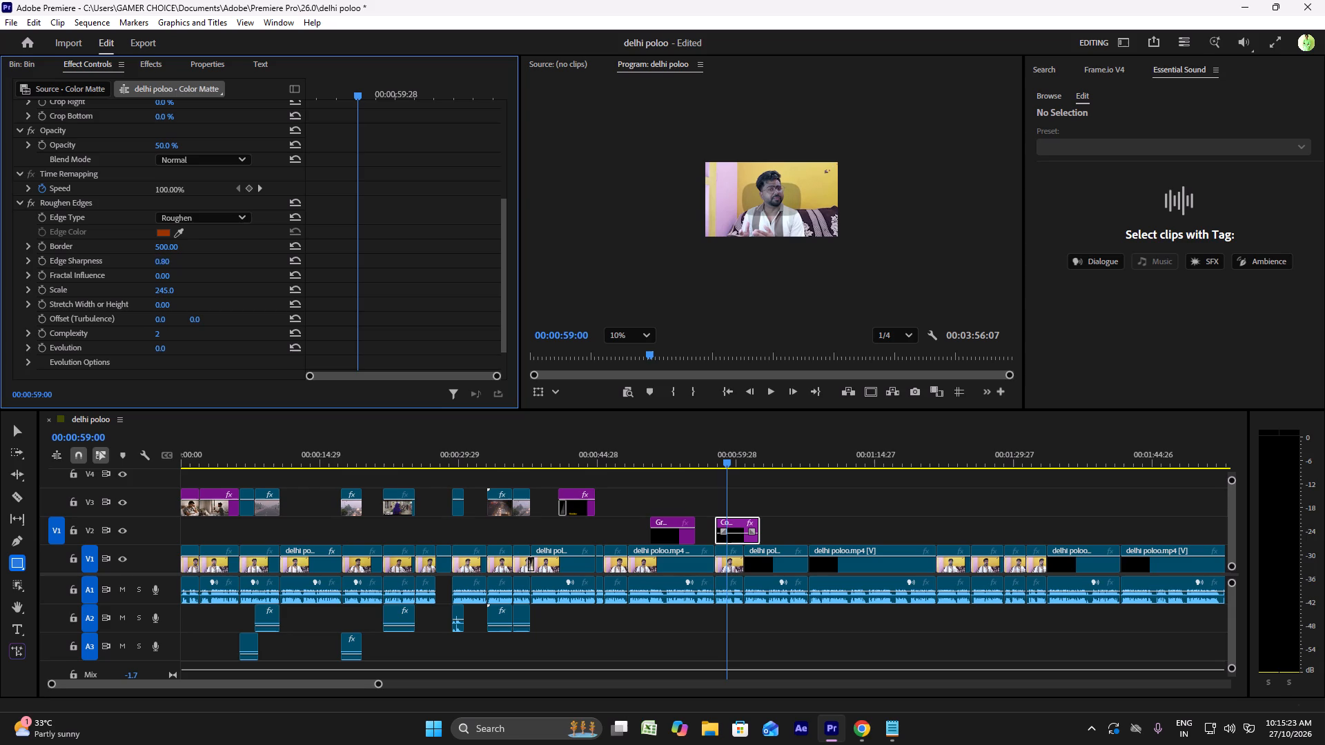
drag(22, 248, 171, 257)
drag(171, 257, 84, 240)
drag(84, 240, 76, 237)
Set the Roughen Edges Fractal Influence to 0, Scale to 357 and Stretch Width or Height to 0.10.
drag(166, 272, 173, 271)
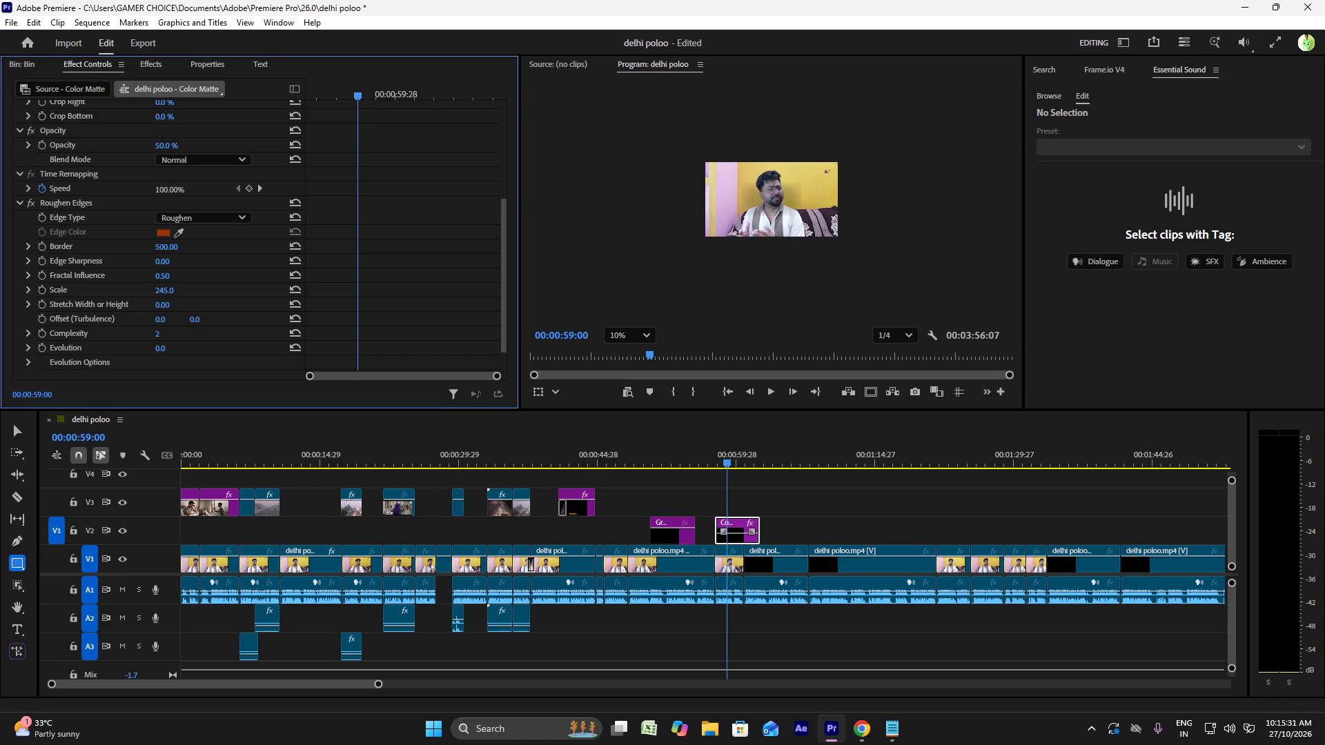
drag(173, 271, 58, 244)
drag(58, 244, 57, 244)
drag(177, 290, 240, 292)
drag(240, 292, 255, 294)
drag(175, 307, 108, 288)
drag(108, 288, 175, 284)
Move the Color Matte to position 1017, 890 and enlarge its motion scale to 128.
scroll(144, 165, up, 4)
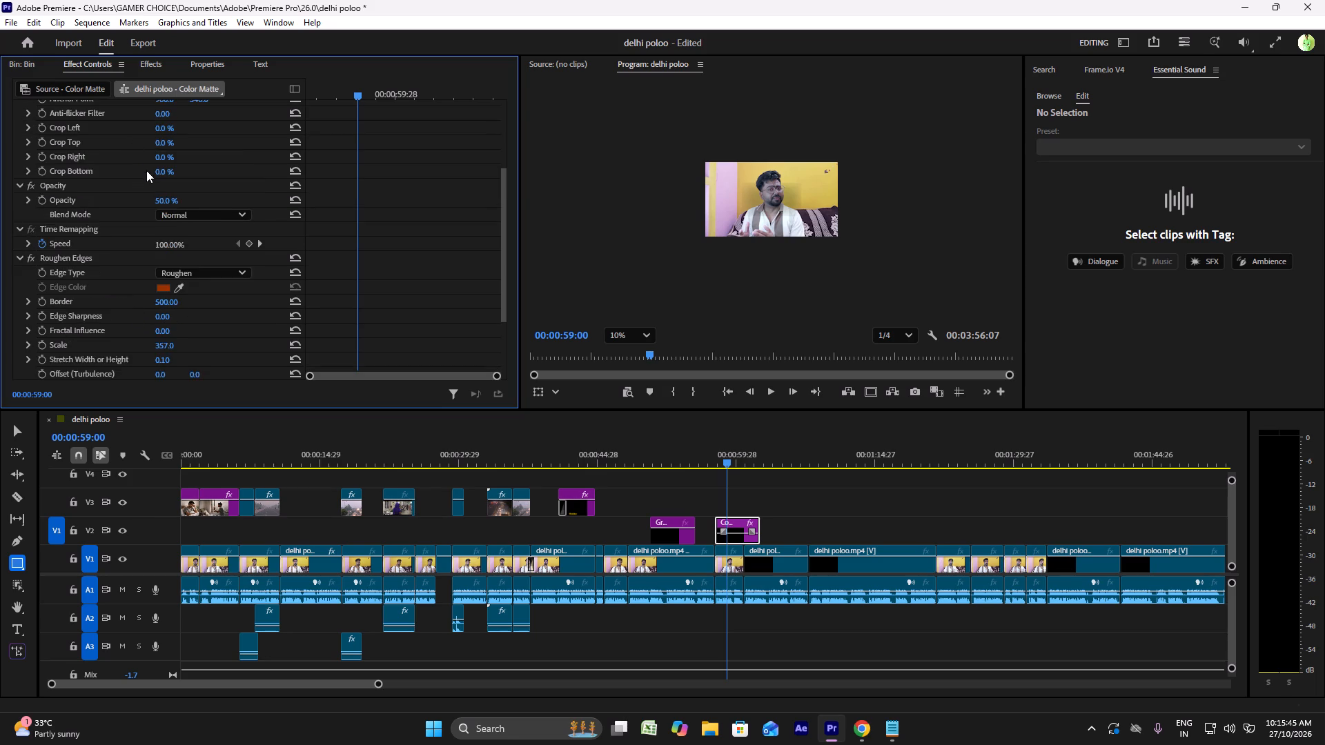
scroll(149, 176, up, 11)
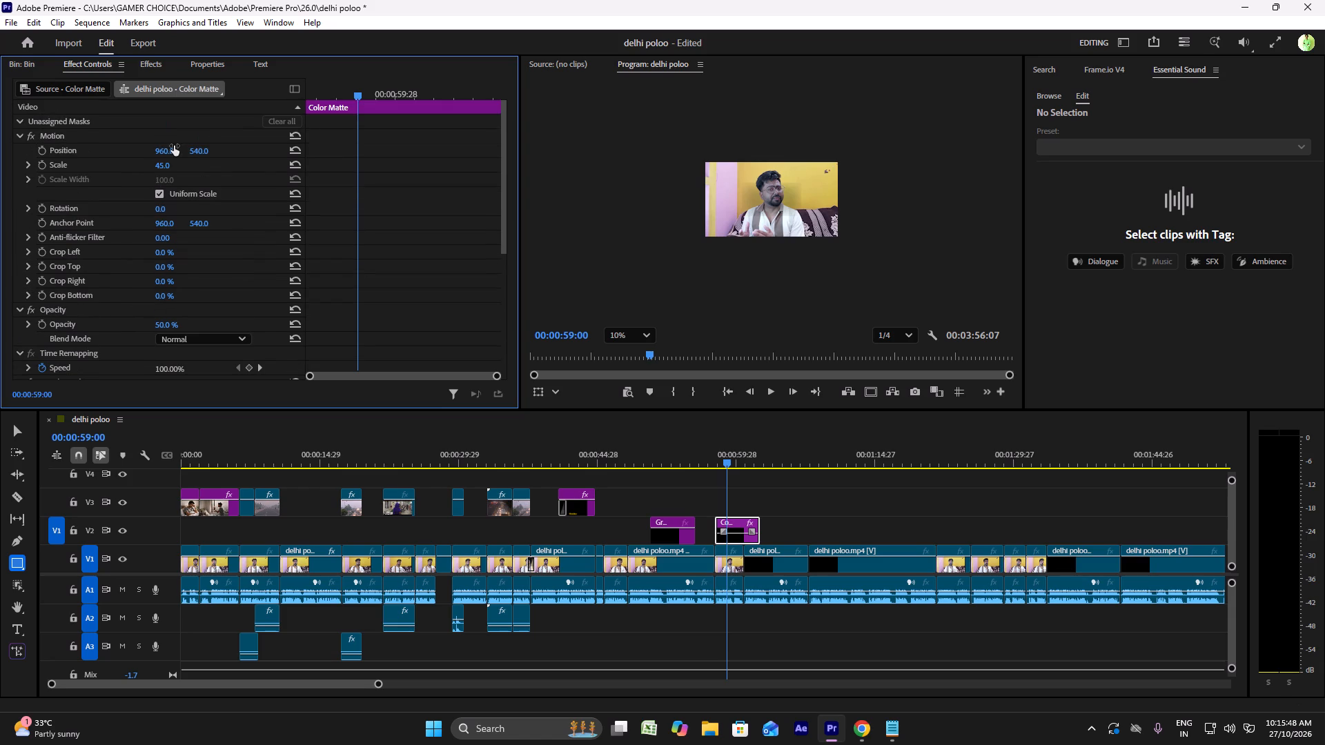
drag(176, 146, 287, 167)
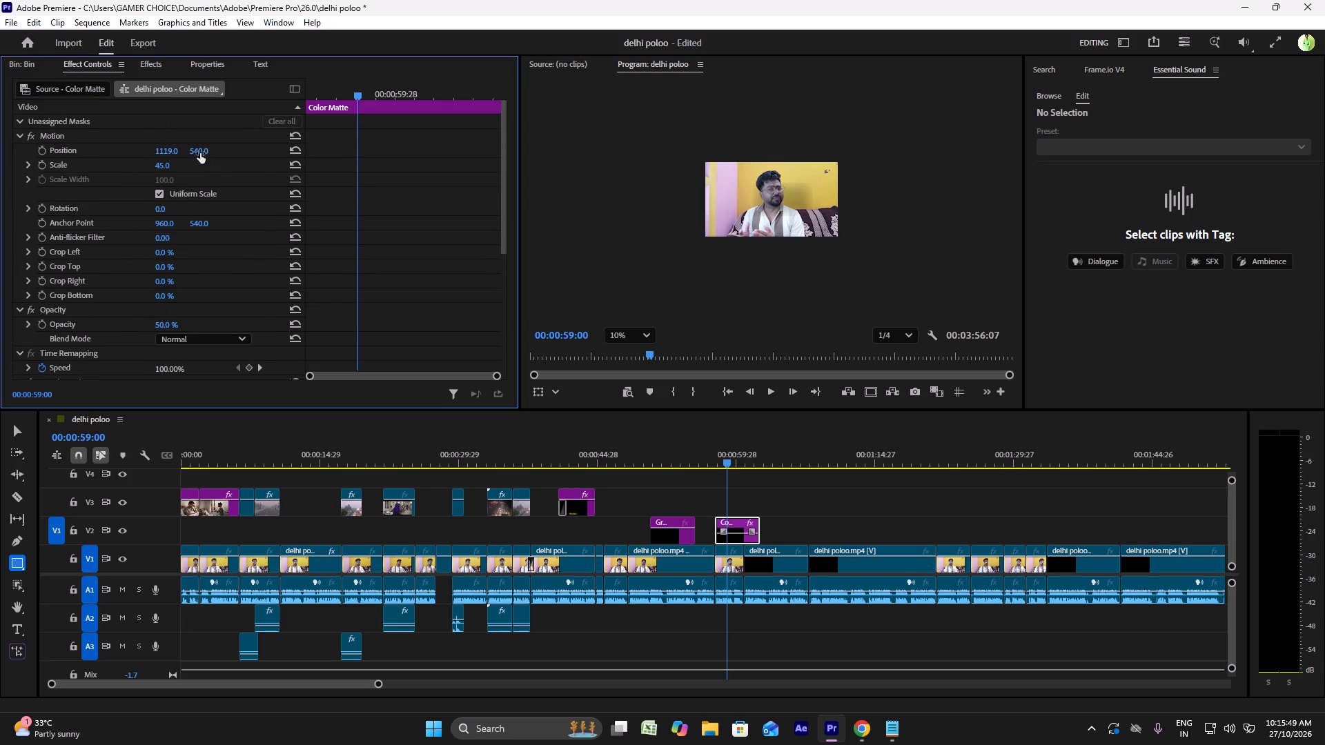
drag(203, 153, 444, 188)
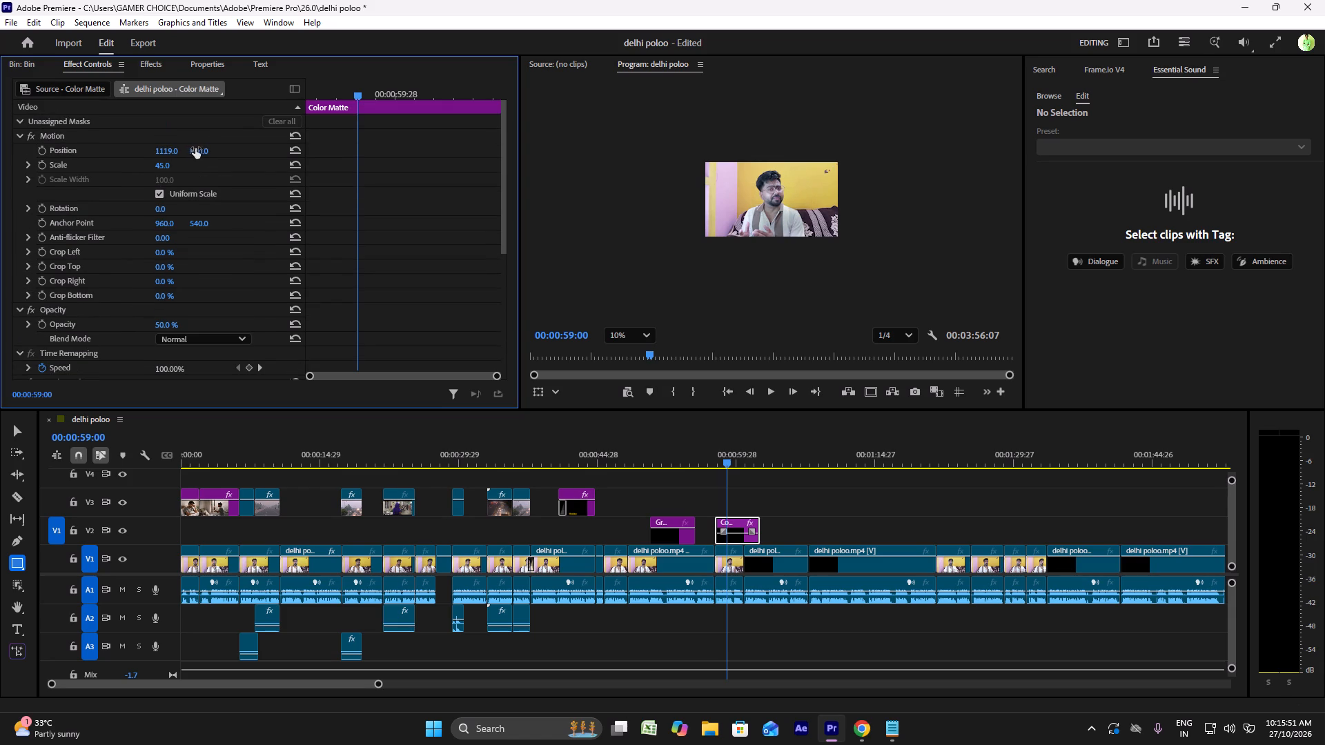
drag(164, 152, 94, 146)
drag(173, 165, 234, 169)
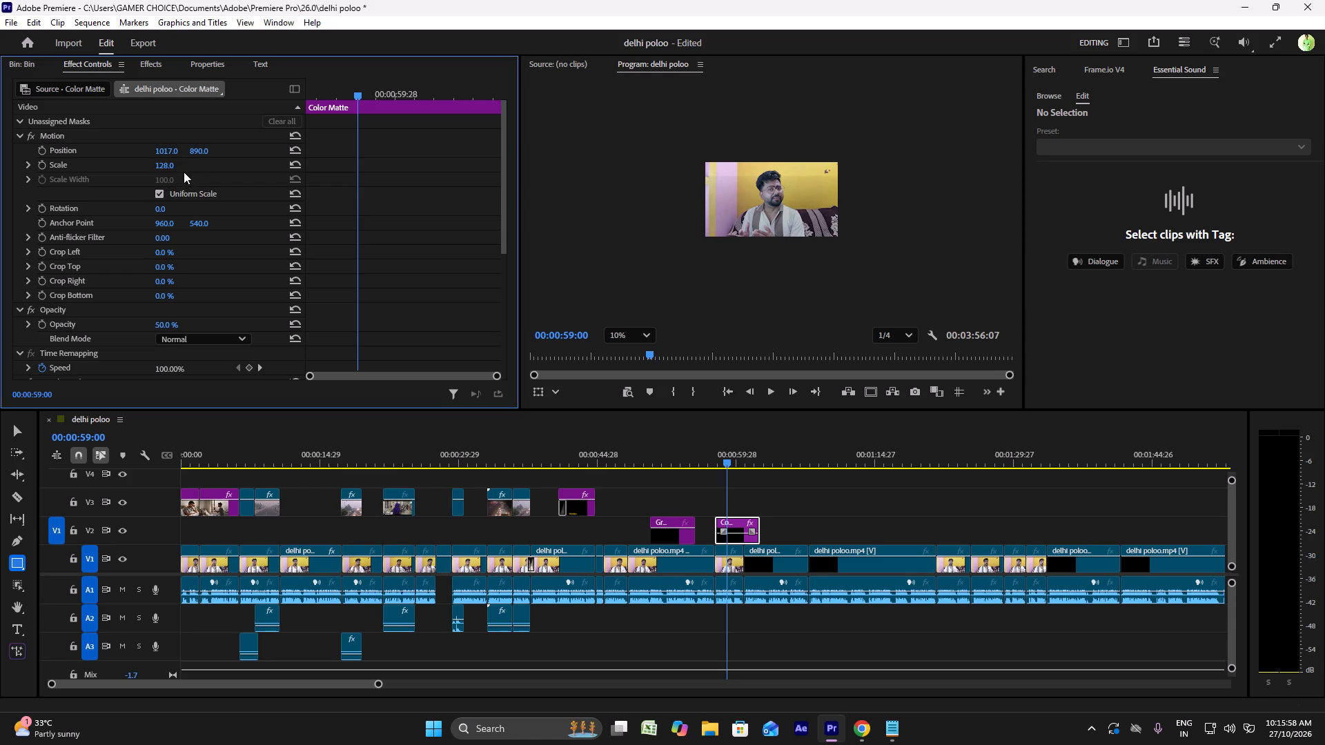
Adjust the Color Matte's Roughen Edges Edge Sharpness to 0.10.
scroll(161, 319, down, 6)
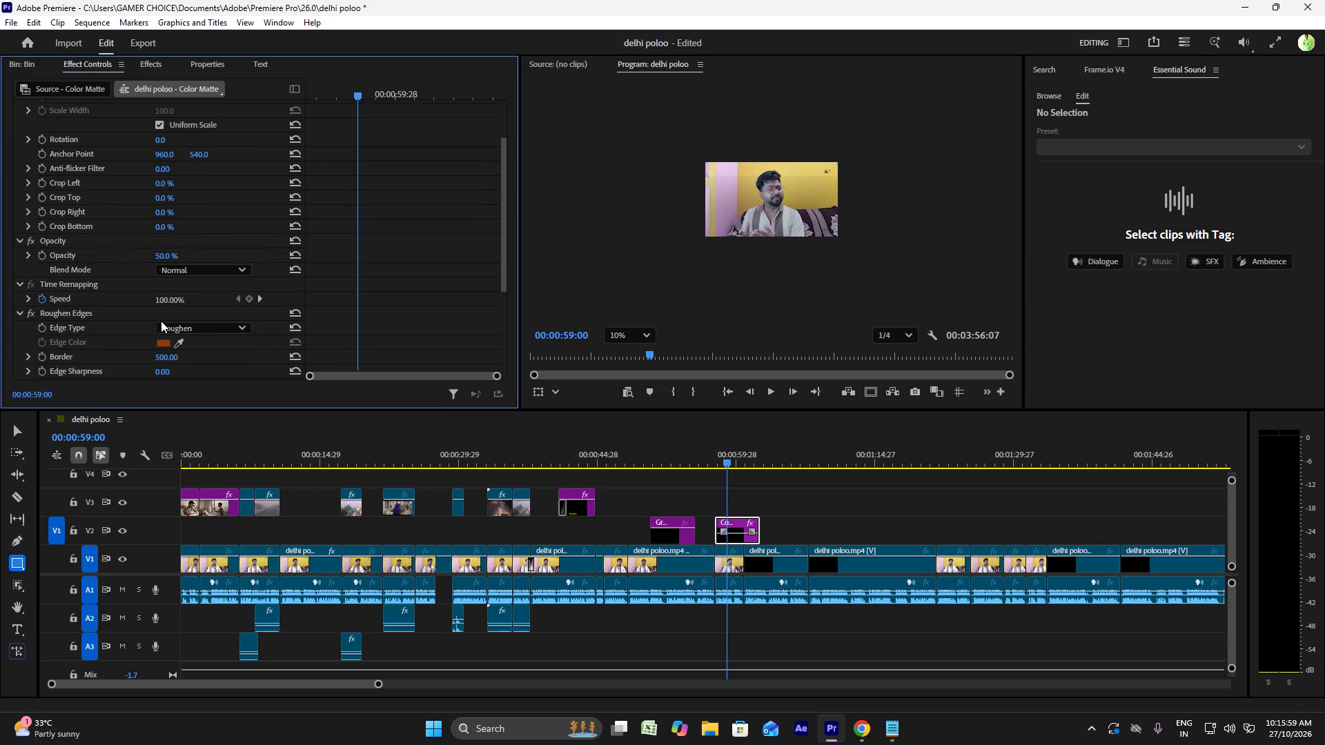
scroll(161, 321, down, 3)
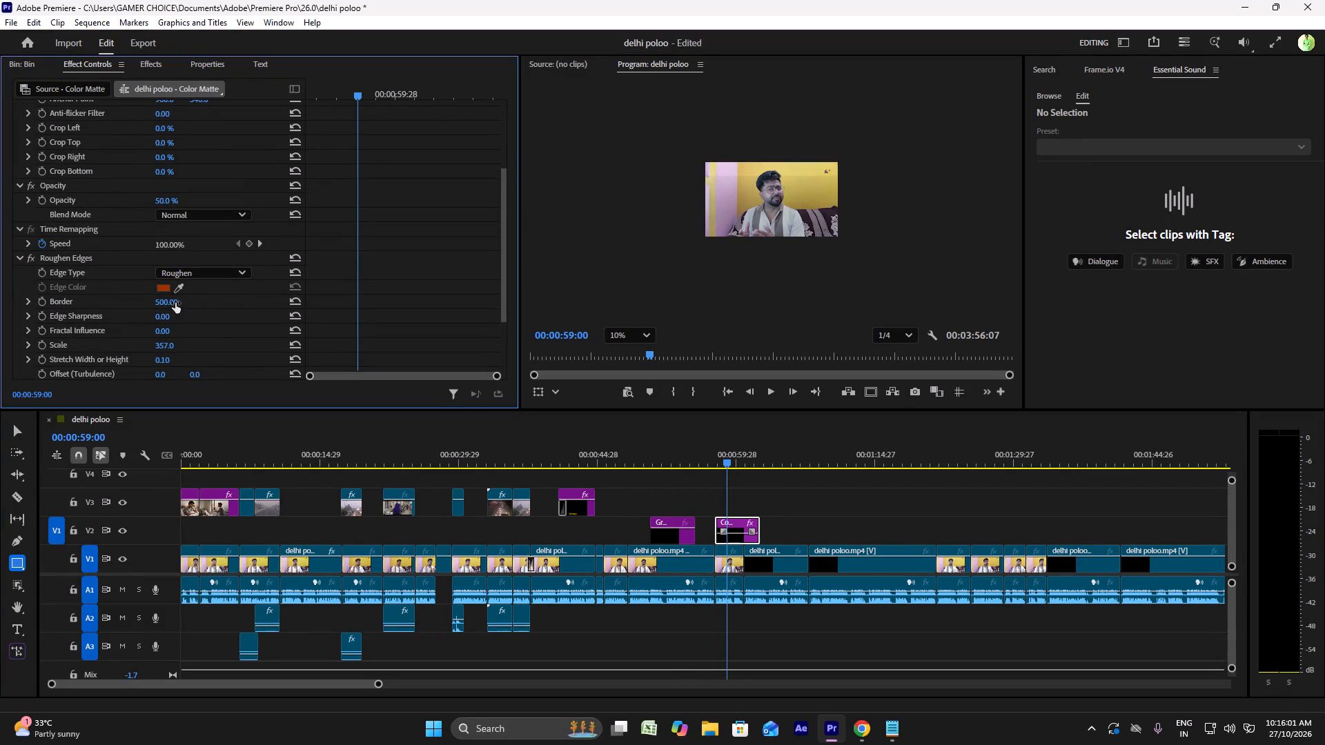
drag(171, 318, 213, 313)
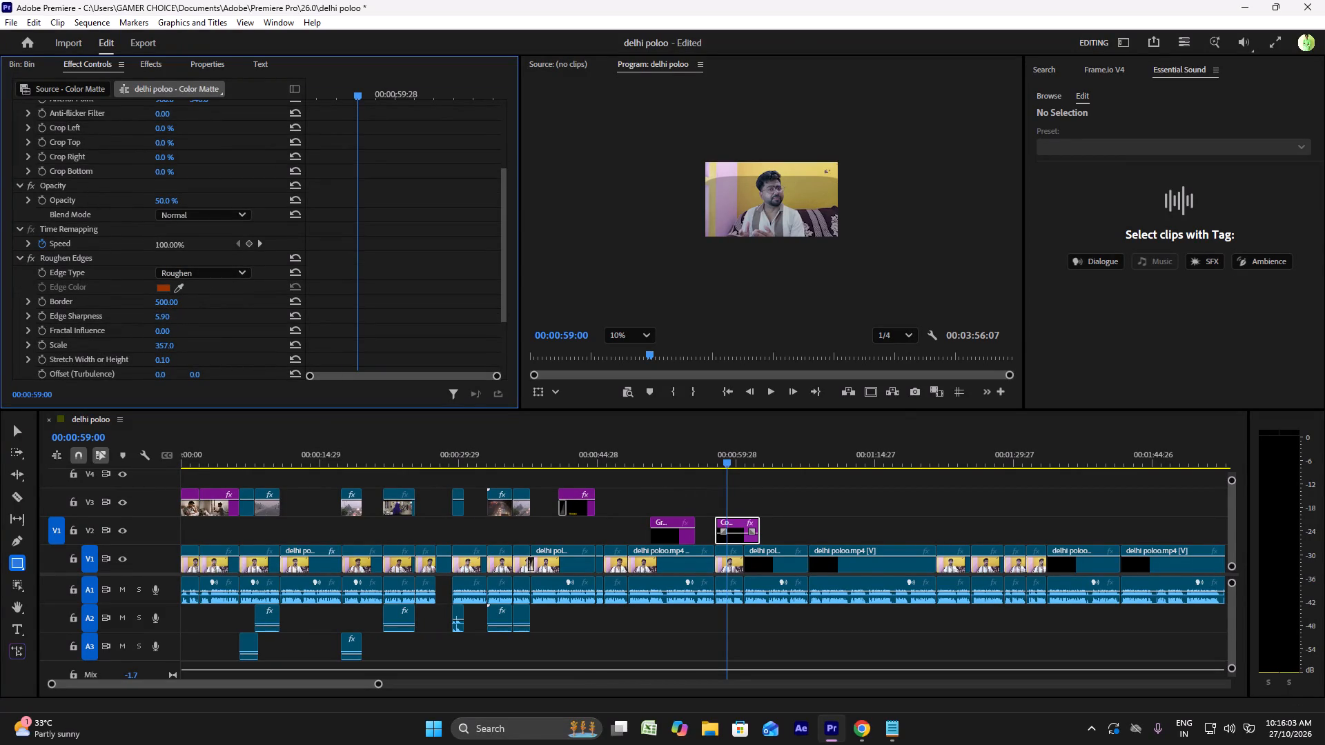
drag(213, 313, 193, 312)
drag(193, 312, 193, 311)
drag(175, 300, 360, 301)
drag(360, 301, 413, 301)
drag(168, 301, 197, 306)
drag(169, 314, 173, 315)
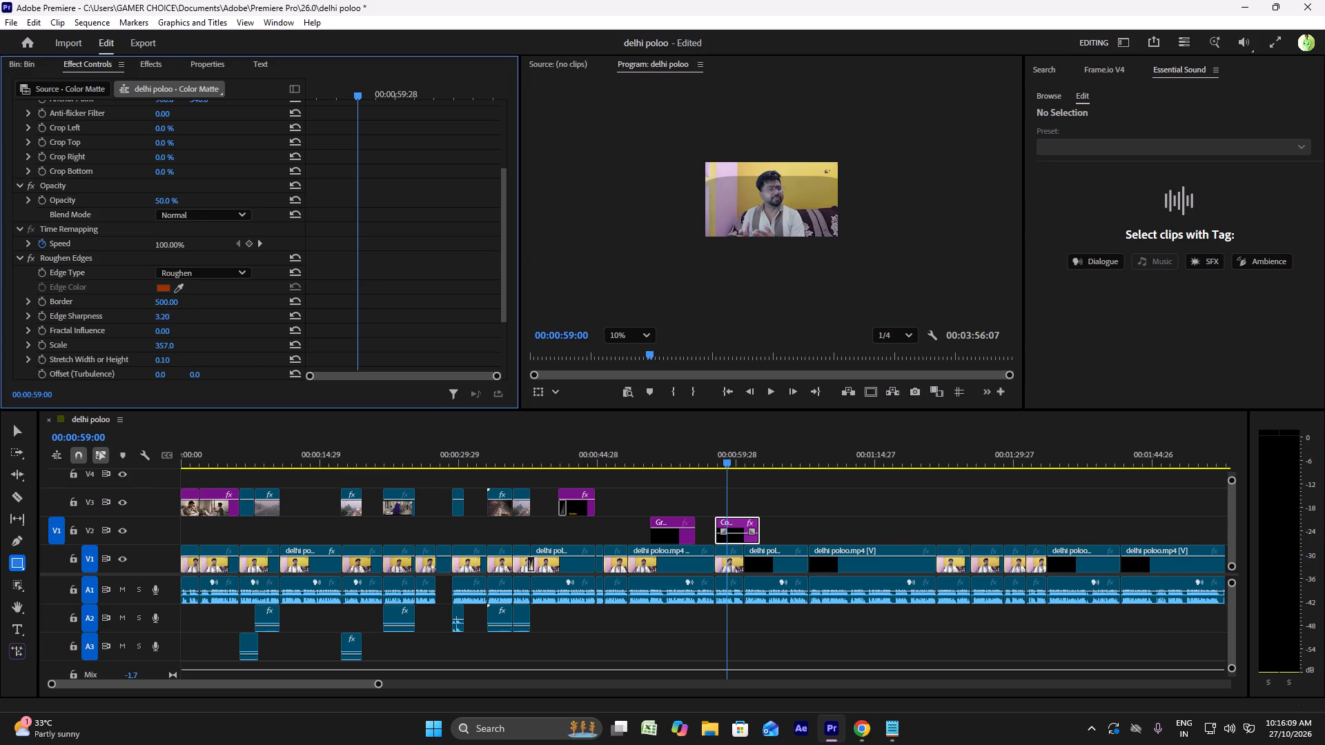
drag(173, 315, 151, 321)
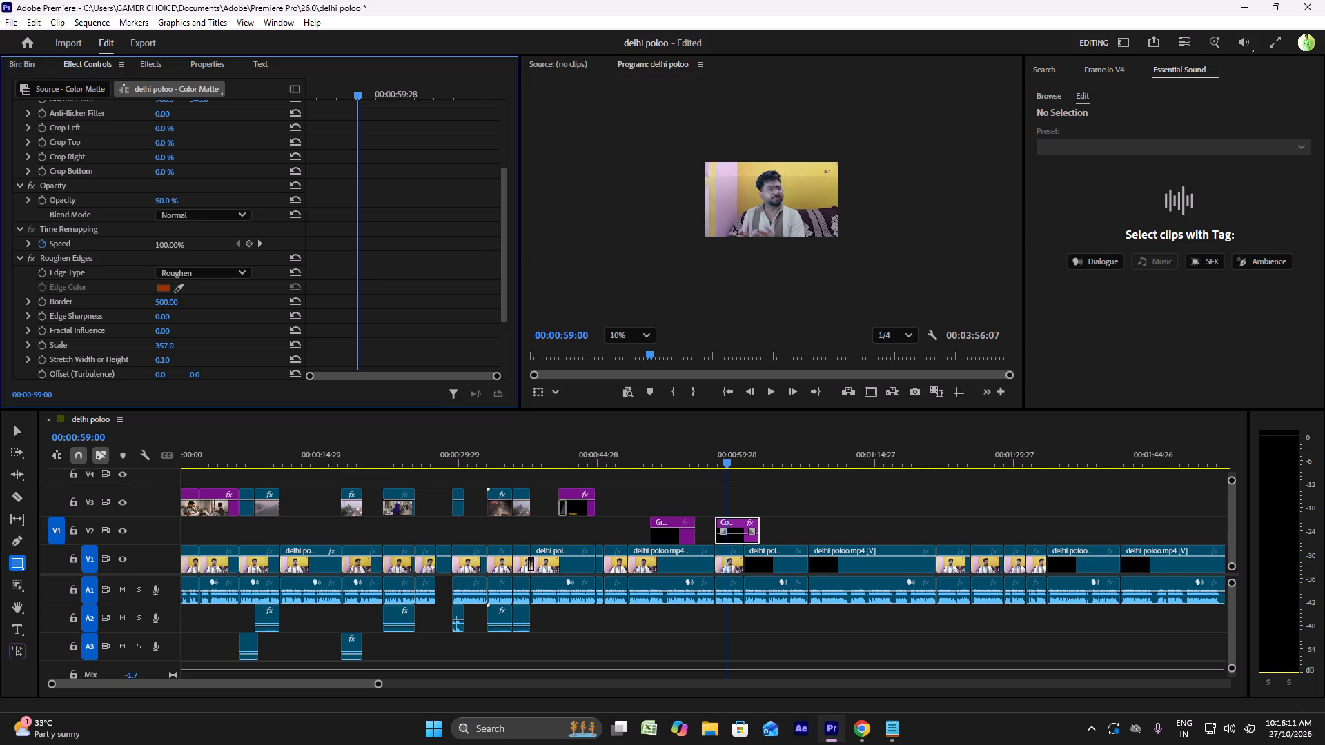
drag(151, 321, 149, 315)
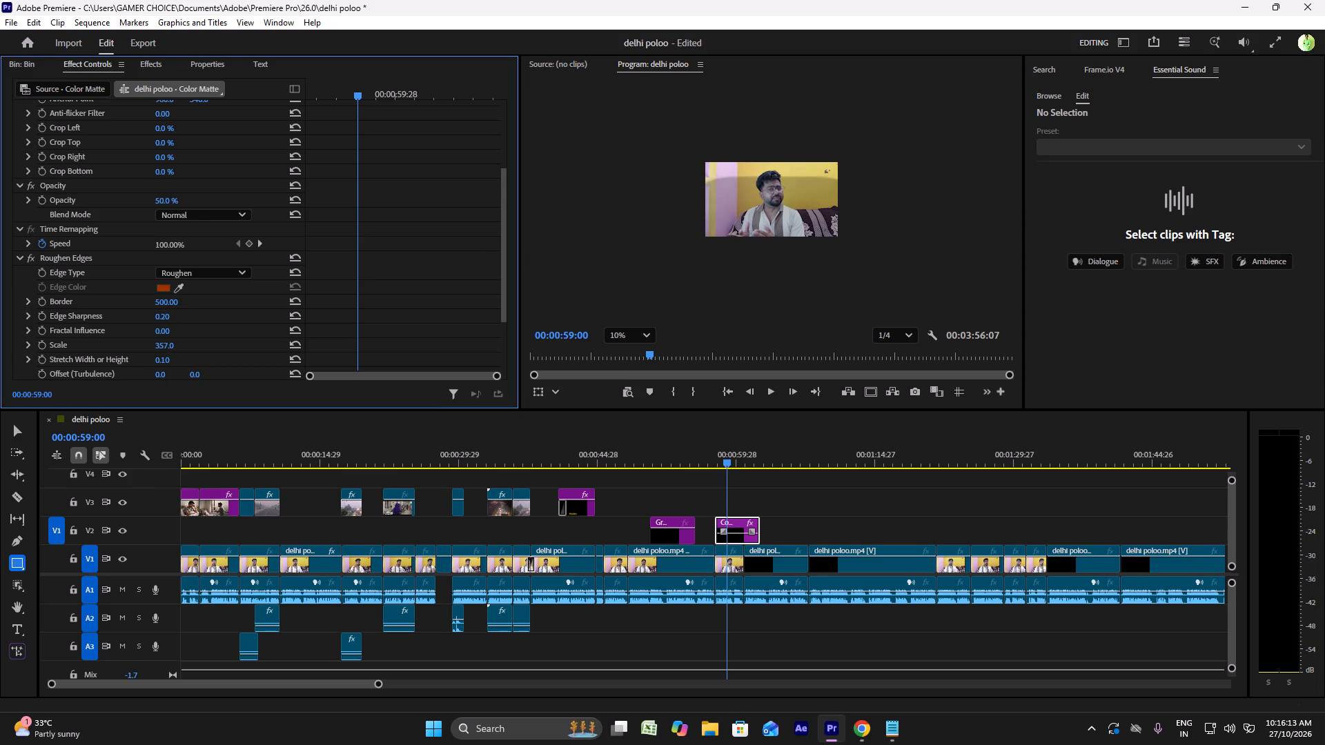
drag(149, 315, 145, 315)
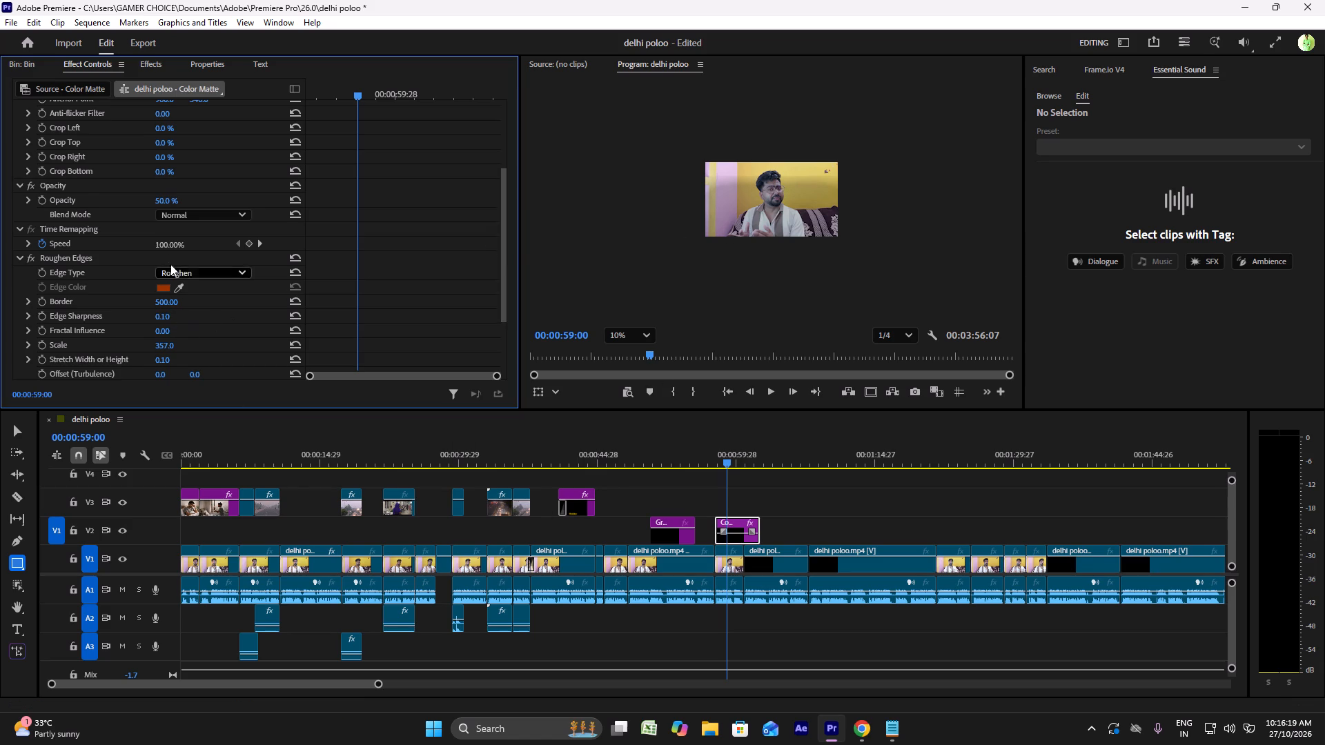
Move the Color Matte lower in the frame to position 1040, 1439.
scroll(164, 245, up, 5)
scroll(164, 175, up, 6)
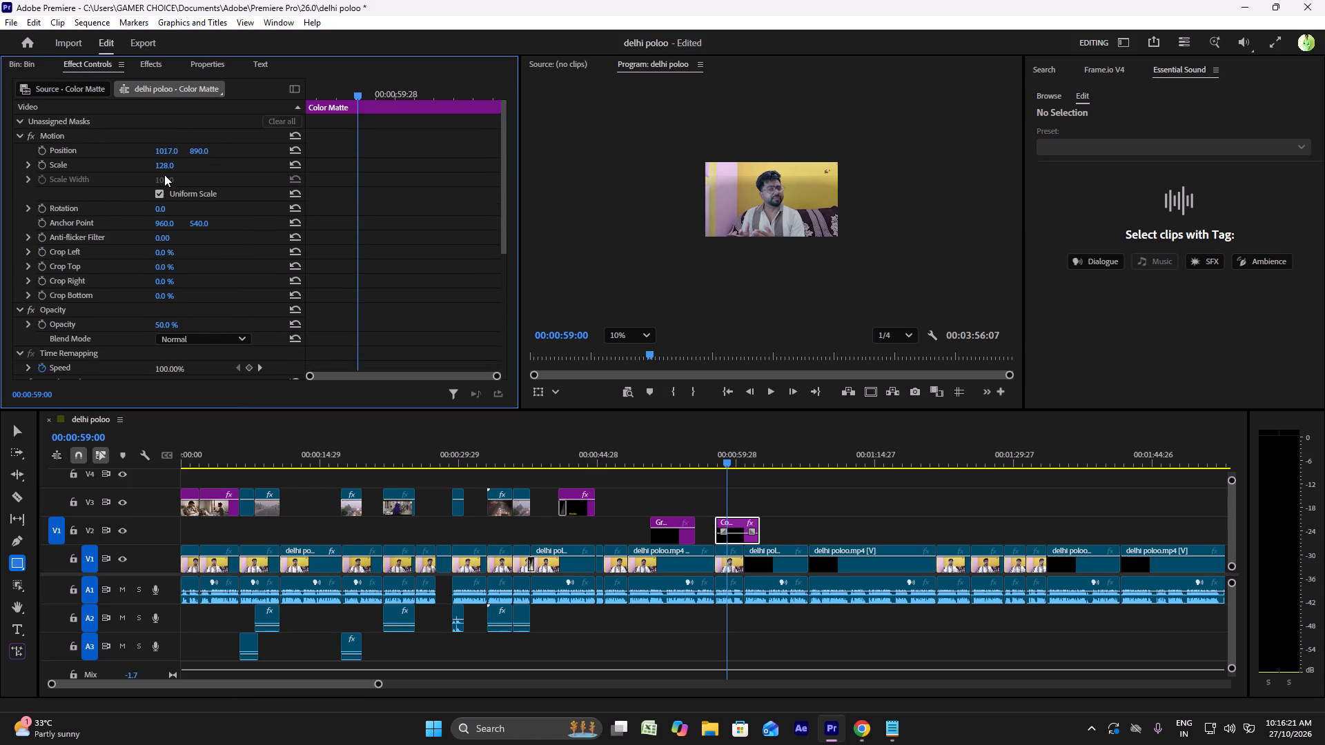
drag(173, 148, 248, 152)
drag(197, 148, 495, 190)
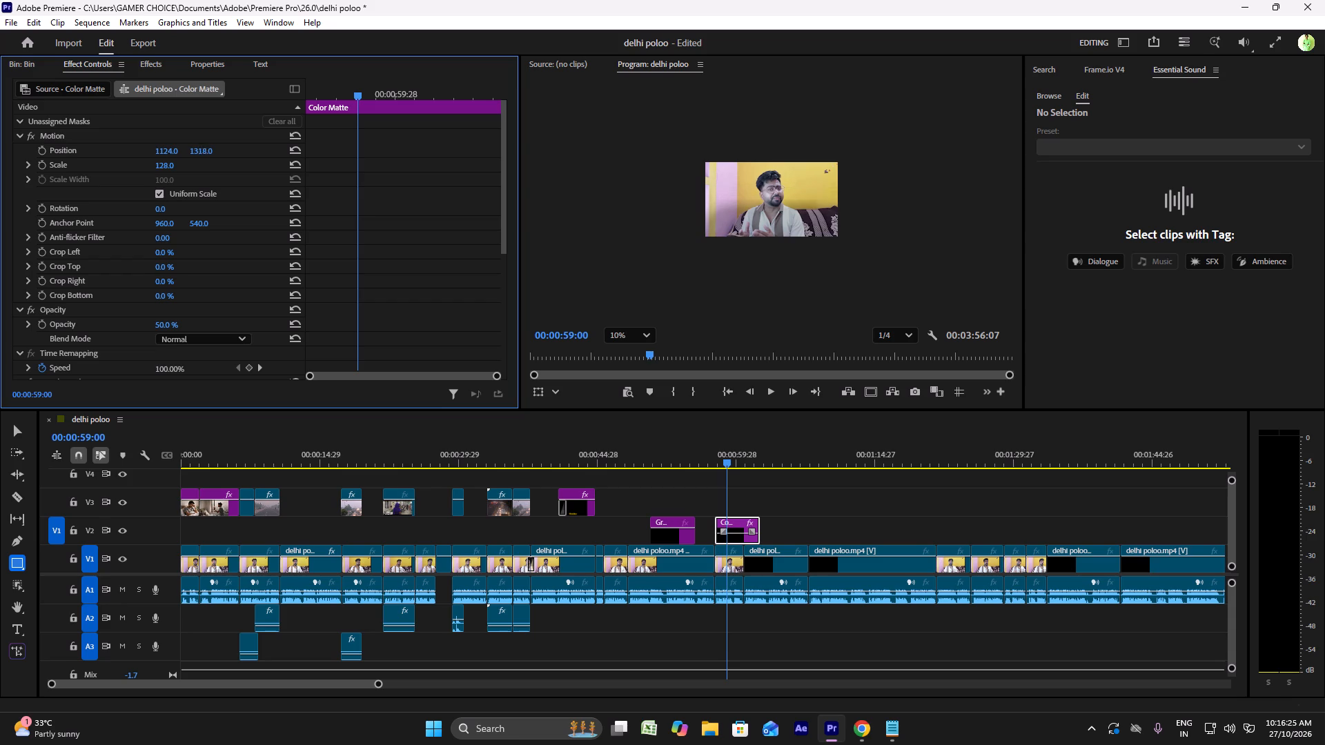
drag(495, 190, 579, 203)
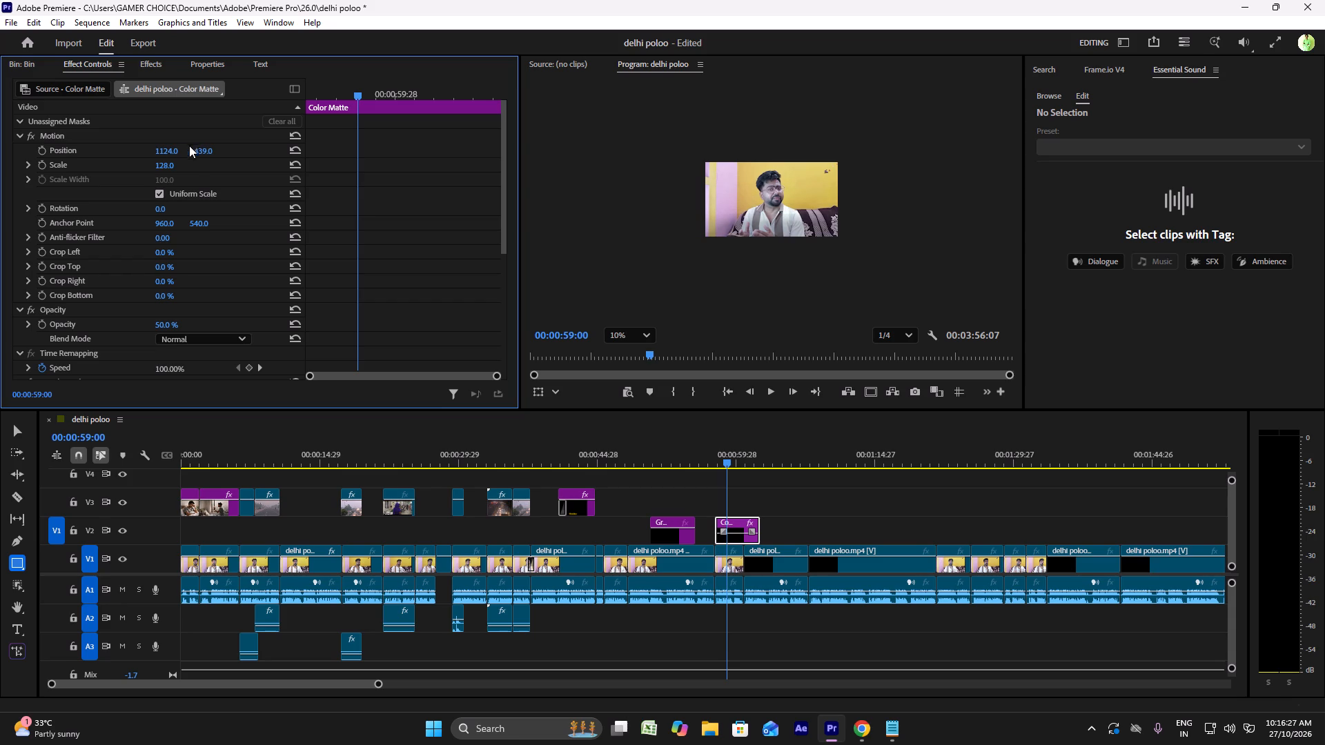
drag(166, 147, 108, 148)
Set the Program monitor's zoom level to 25%.
click(650, 335)
click(638, 440)
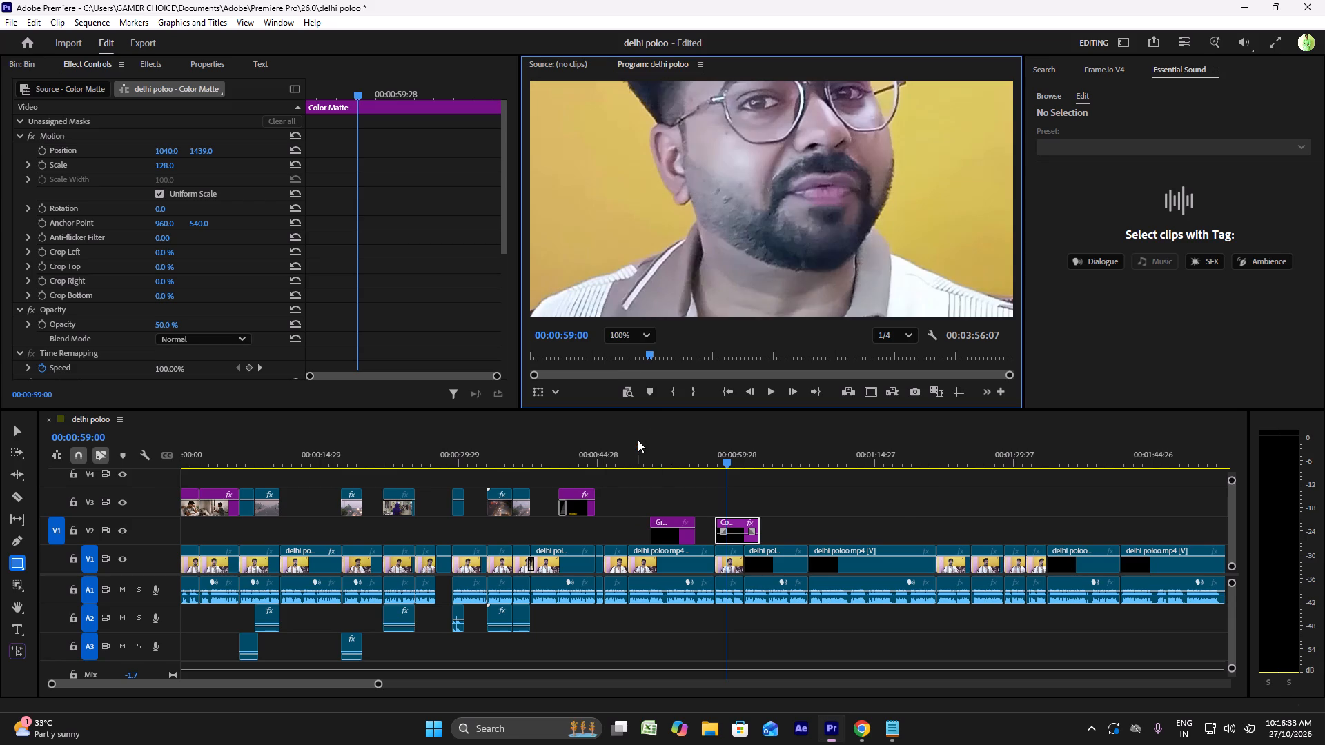
click(640, 337)
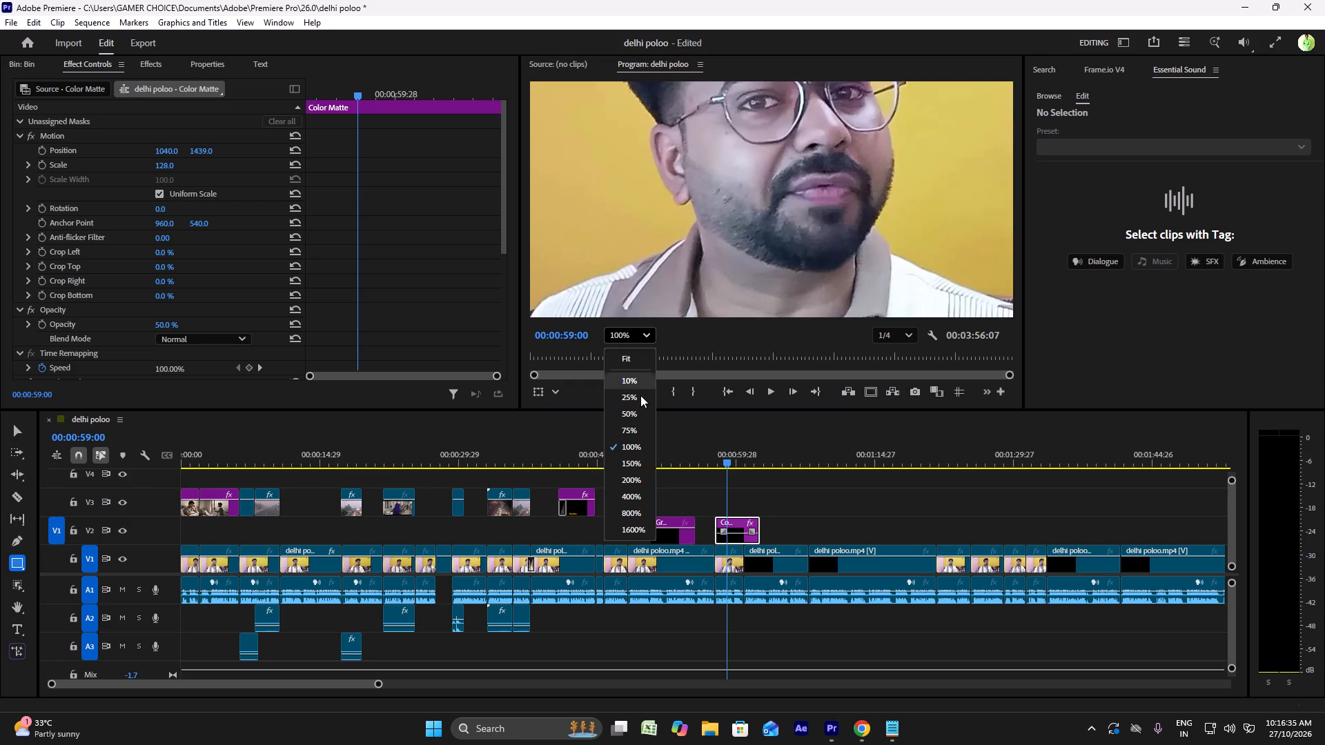
click(640, 430)
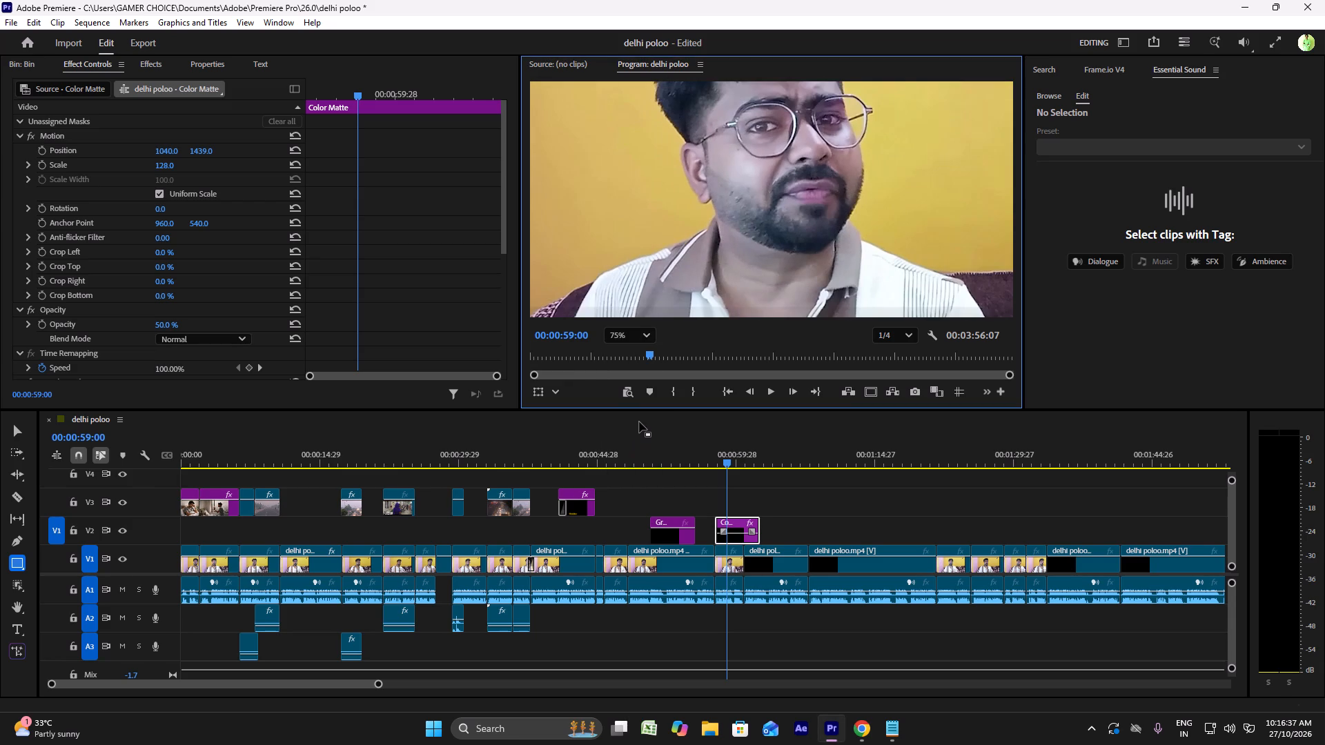
click(640, 335)
click(638, 394)
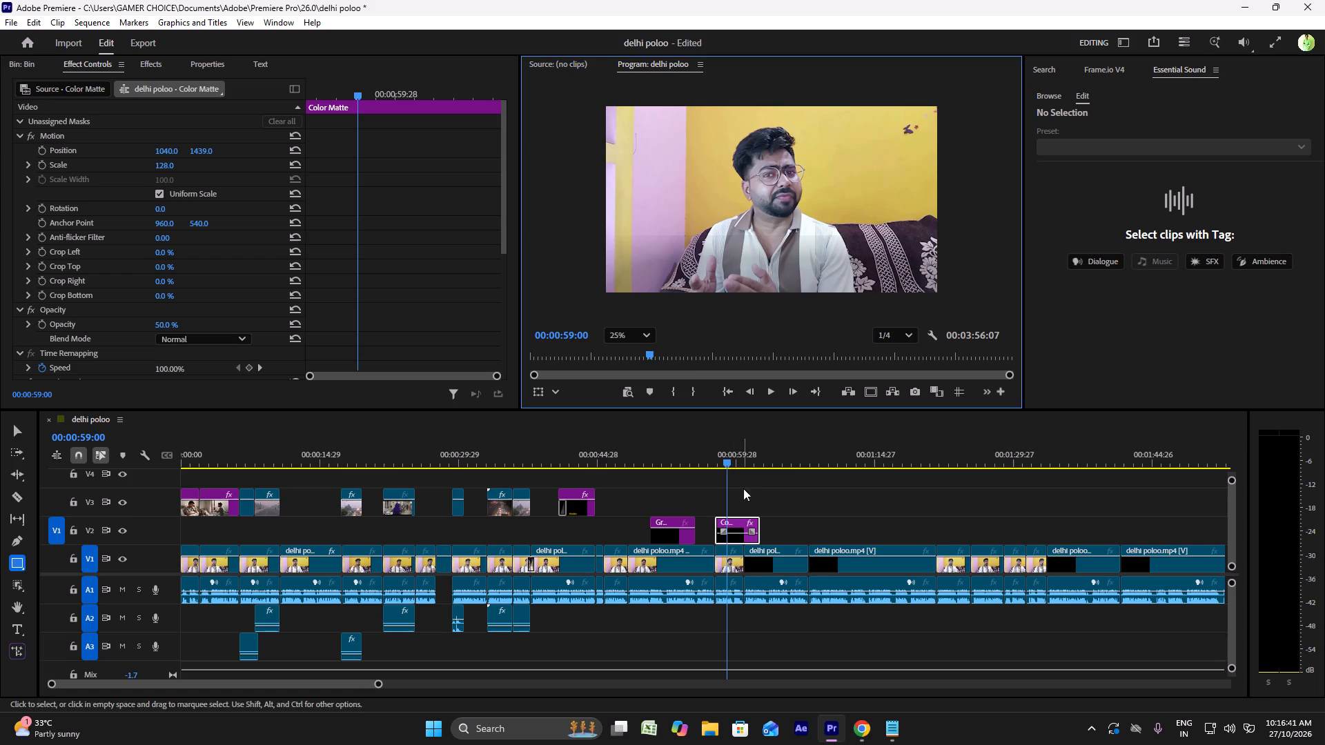
Play back the sequence around the start of the Color Matte clip to check the overlay, with the system volume set to 56.
click(704, 448)
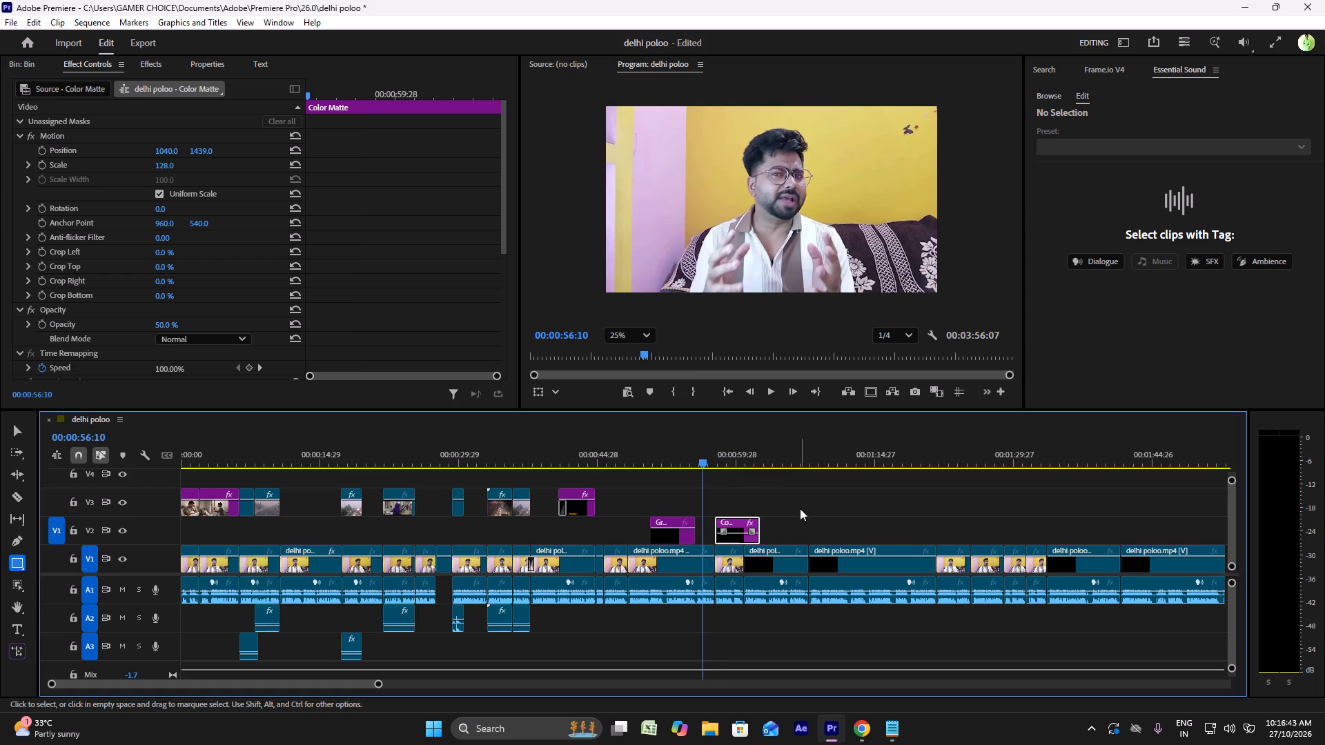
key(space)
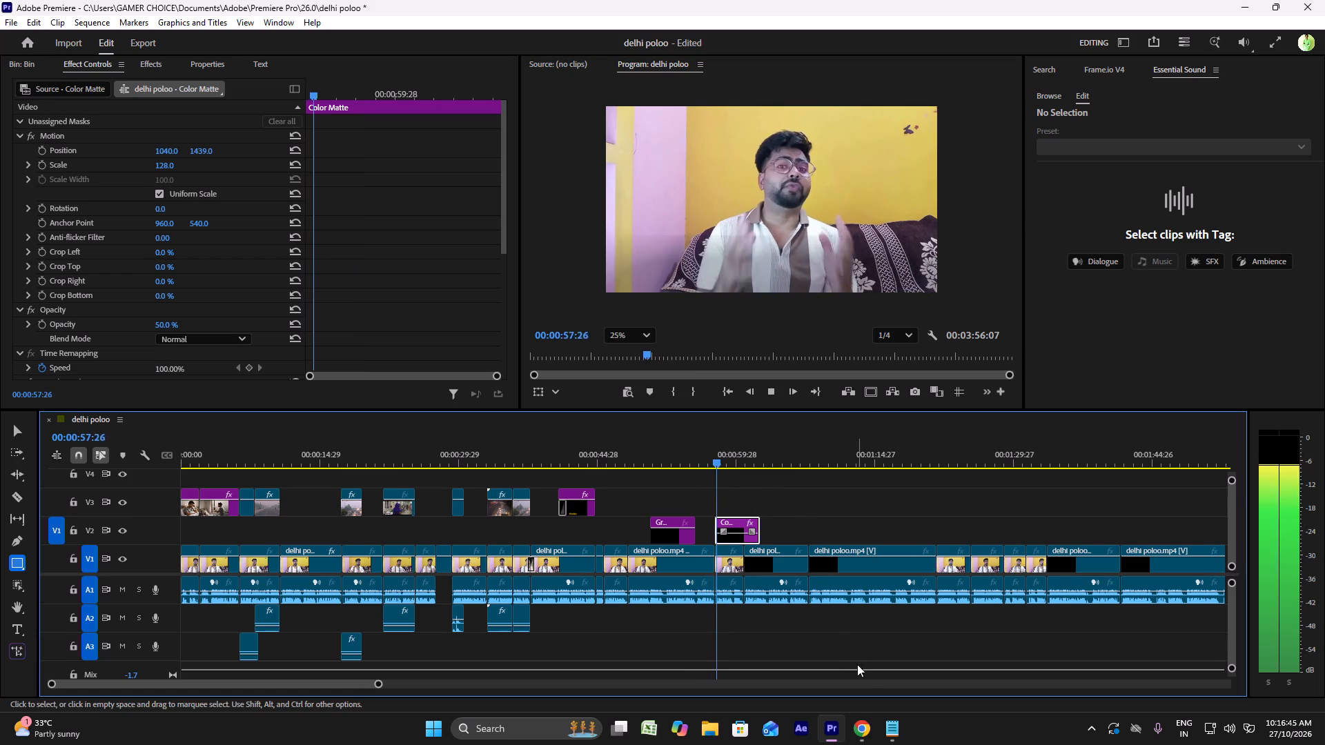
key(space)
click(1228, 726)
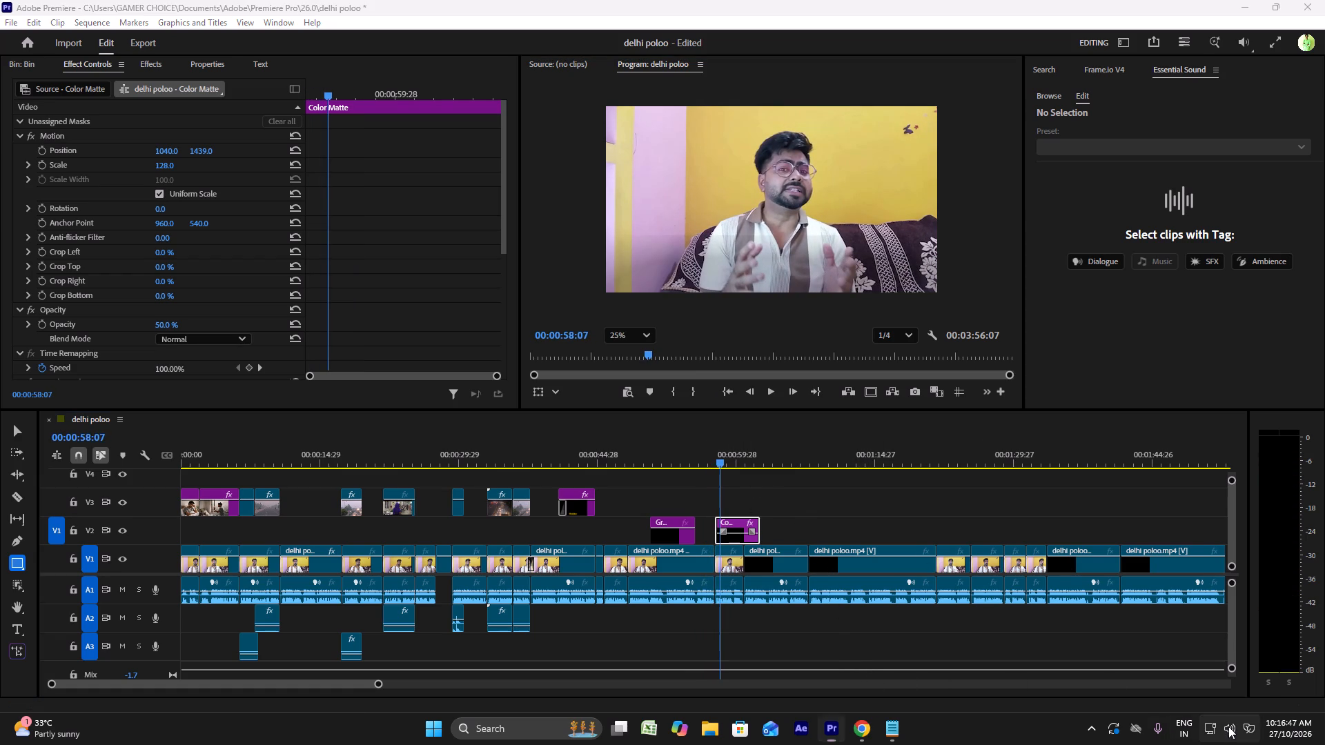
click(1205, 644)
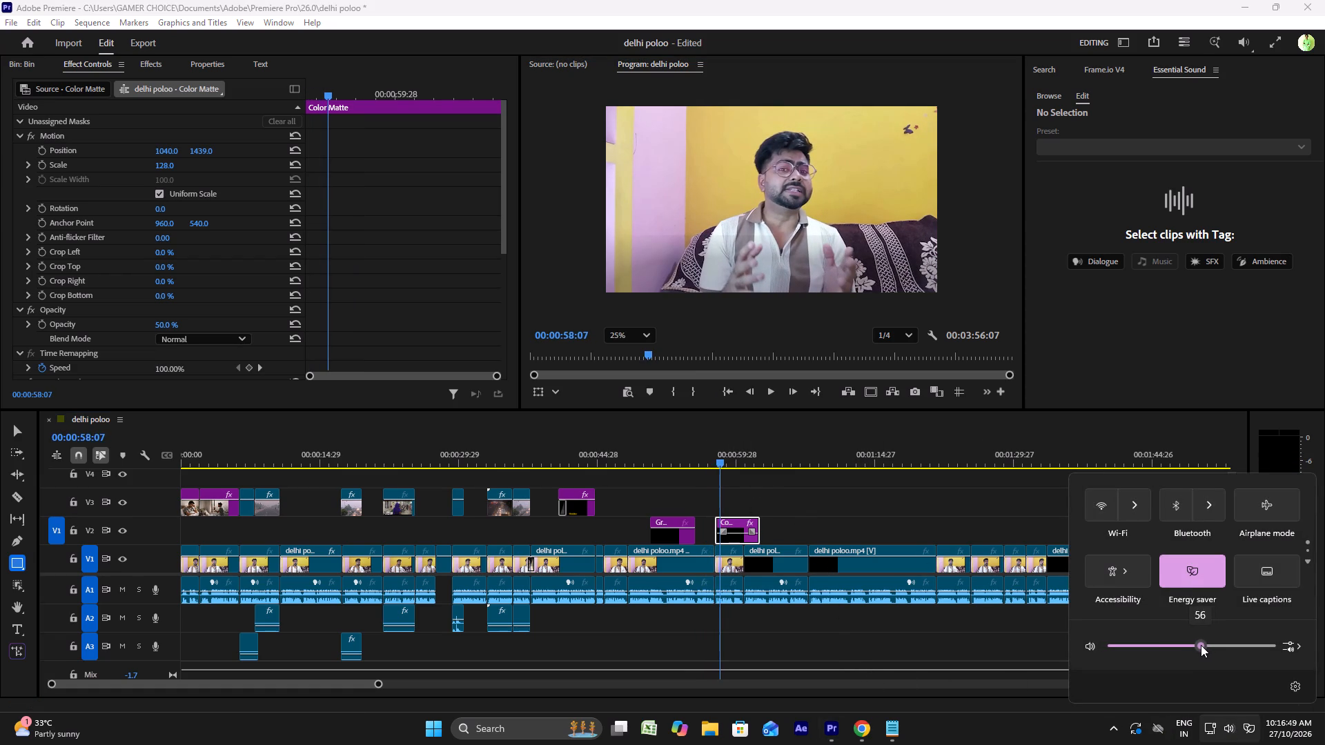
key(space)
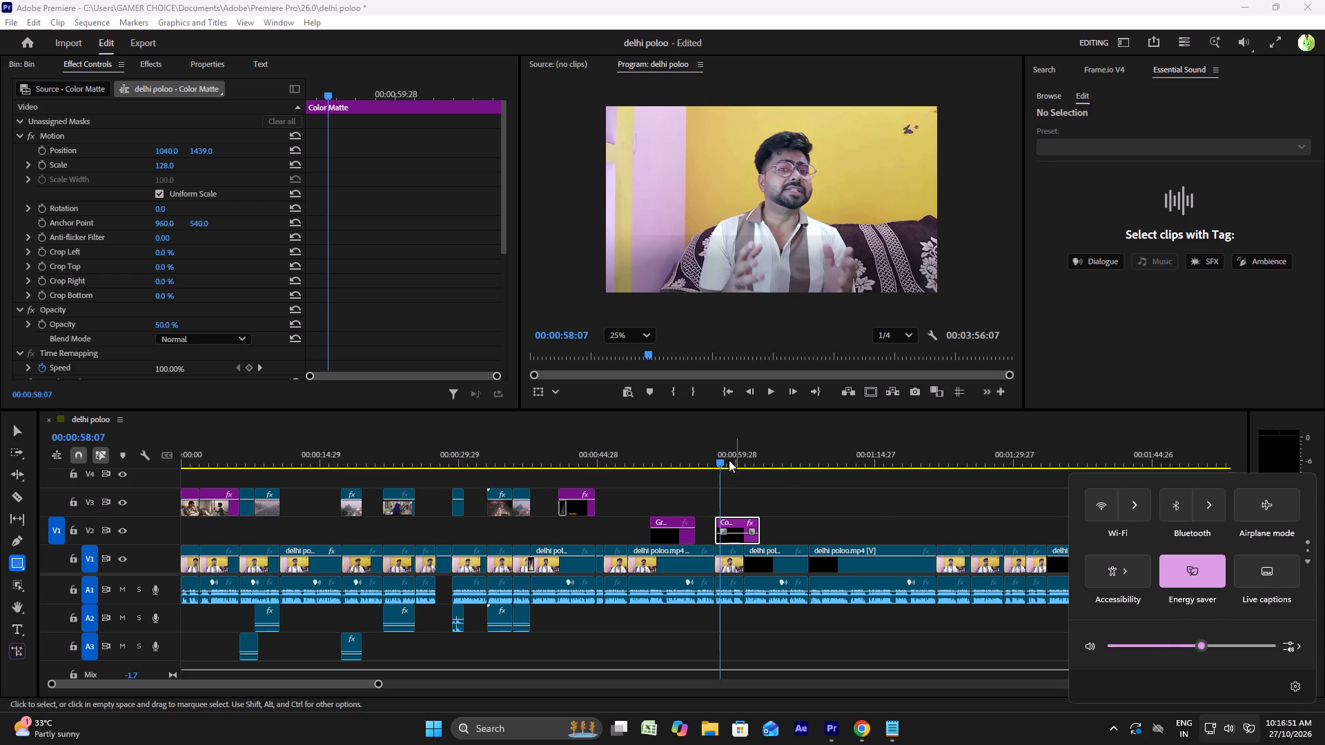
click(745, 455)
key(space)
click(721, 454)
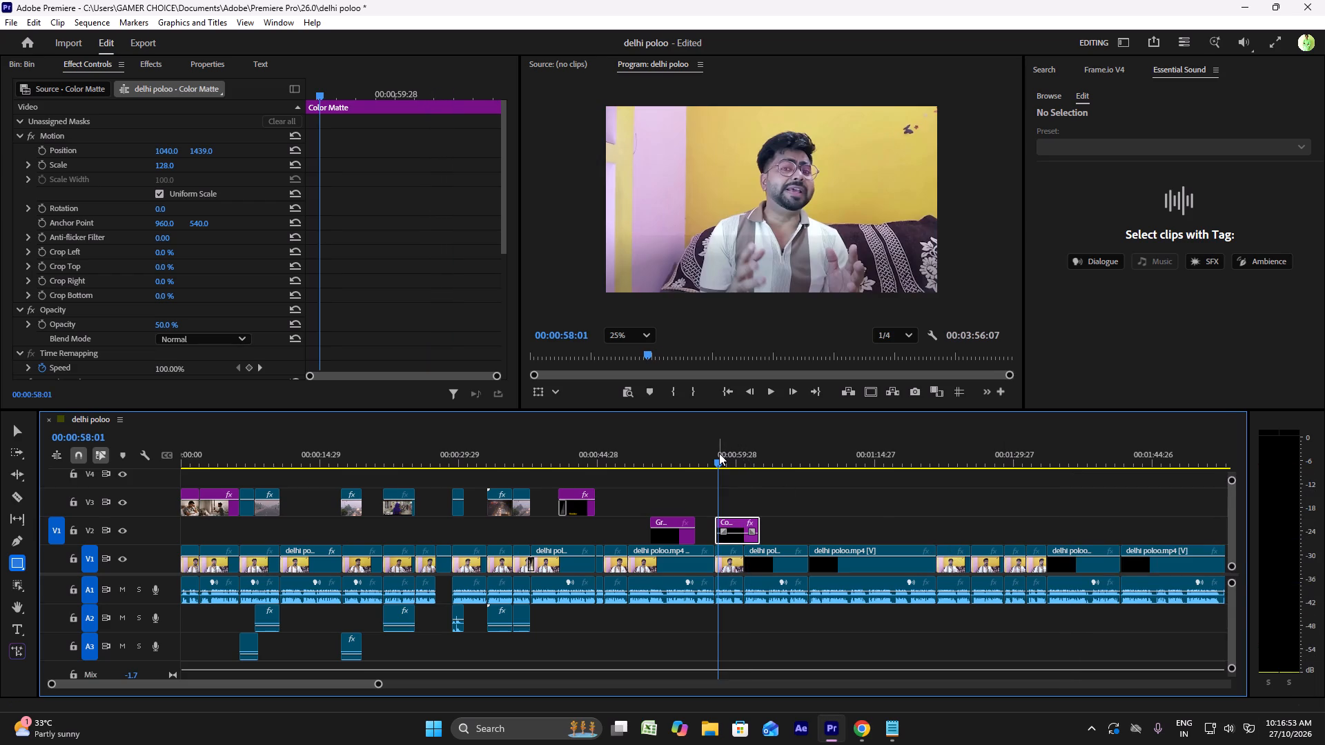
key(space)
key(space)
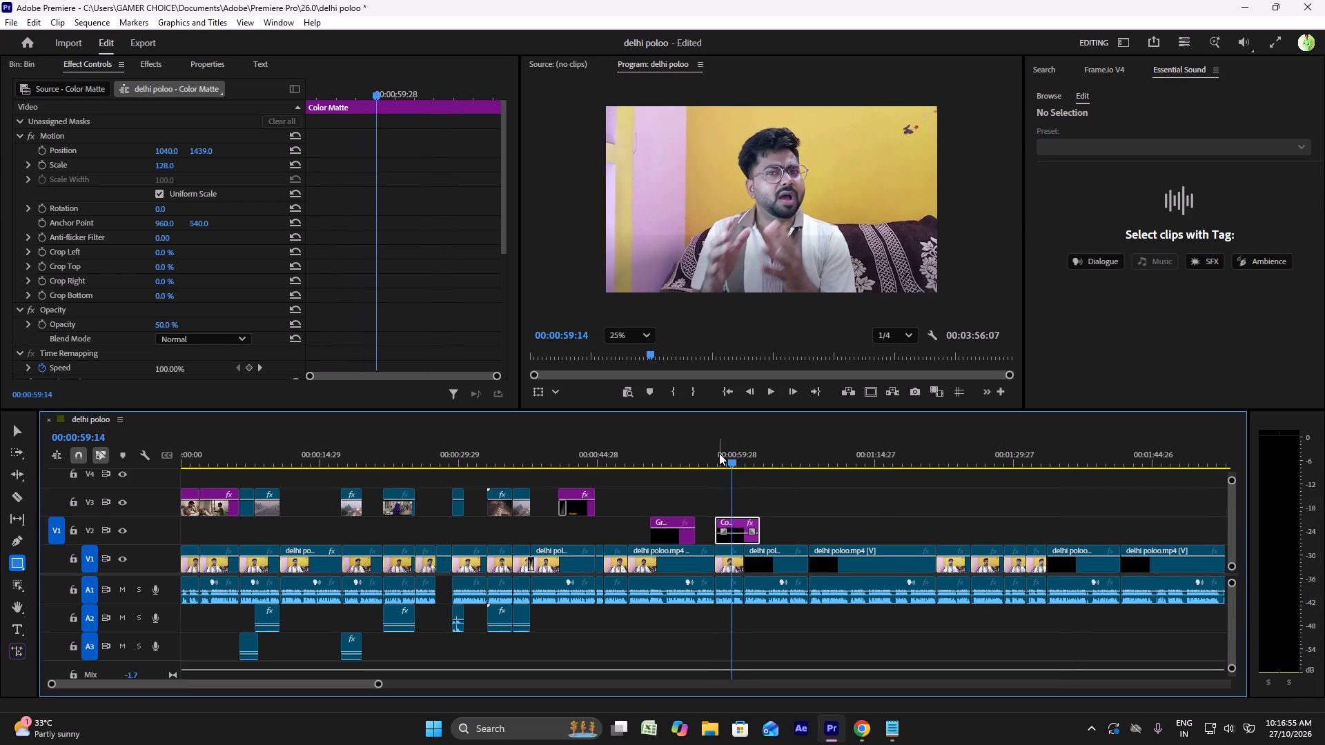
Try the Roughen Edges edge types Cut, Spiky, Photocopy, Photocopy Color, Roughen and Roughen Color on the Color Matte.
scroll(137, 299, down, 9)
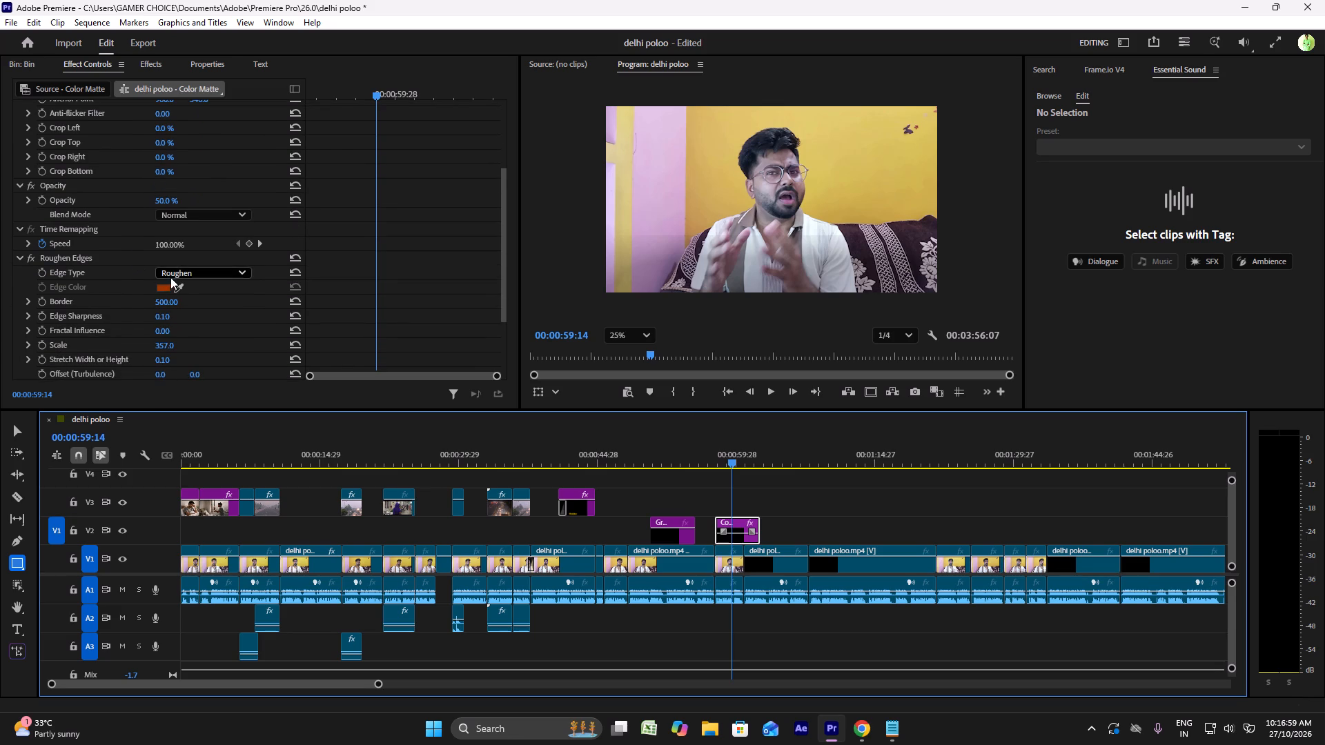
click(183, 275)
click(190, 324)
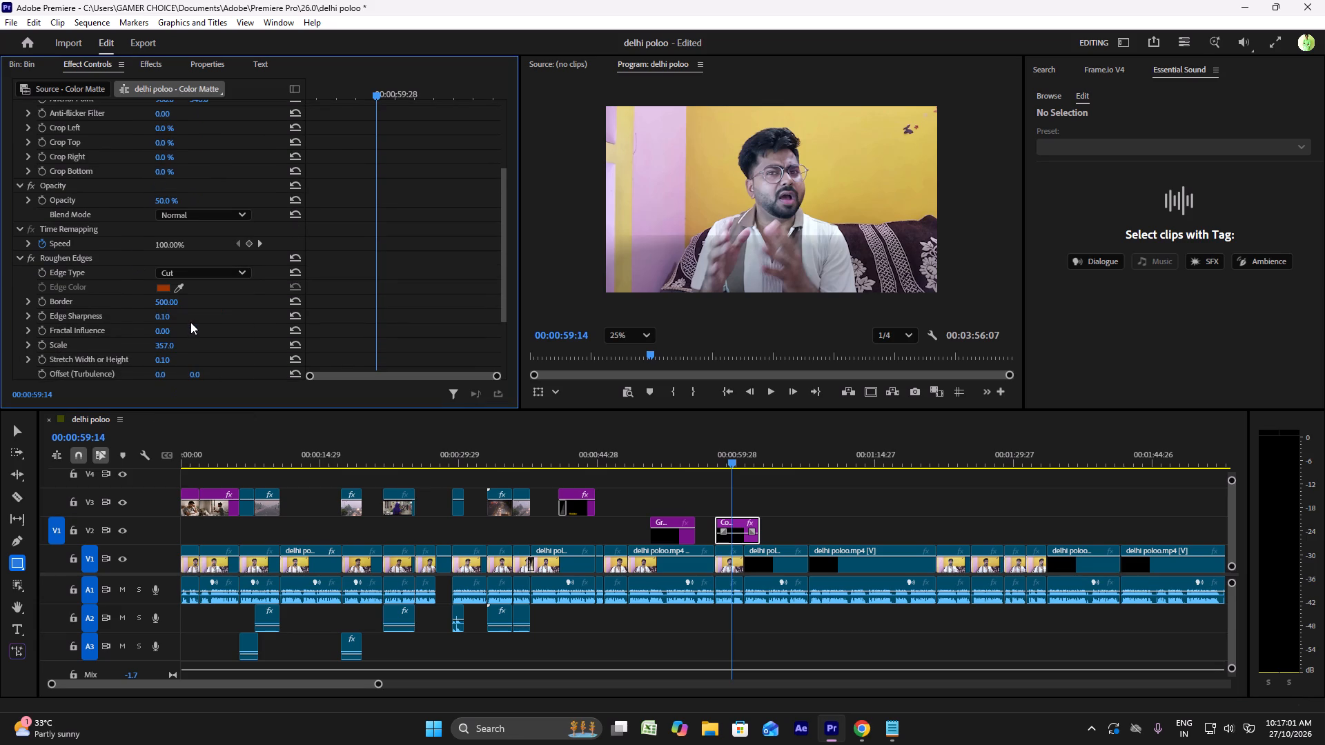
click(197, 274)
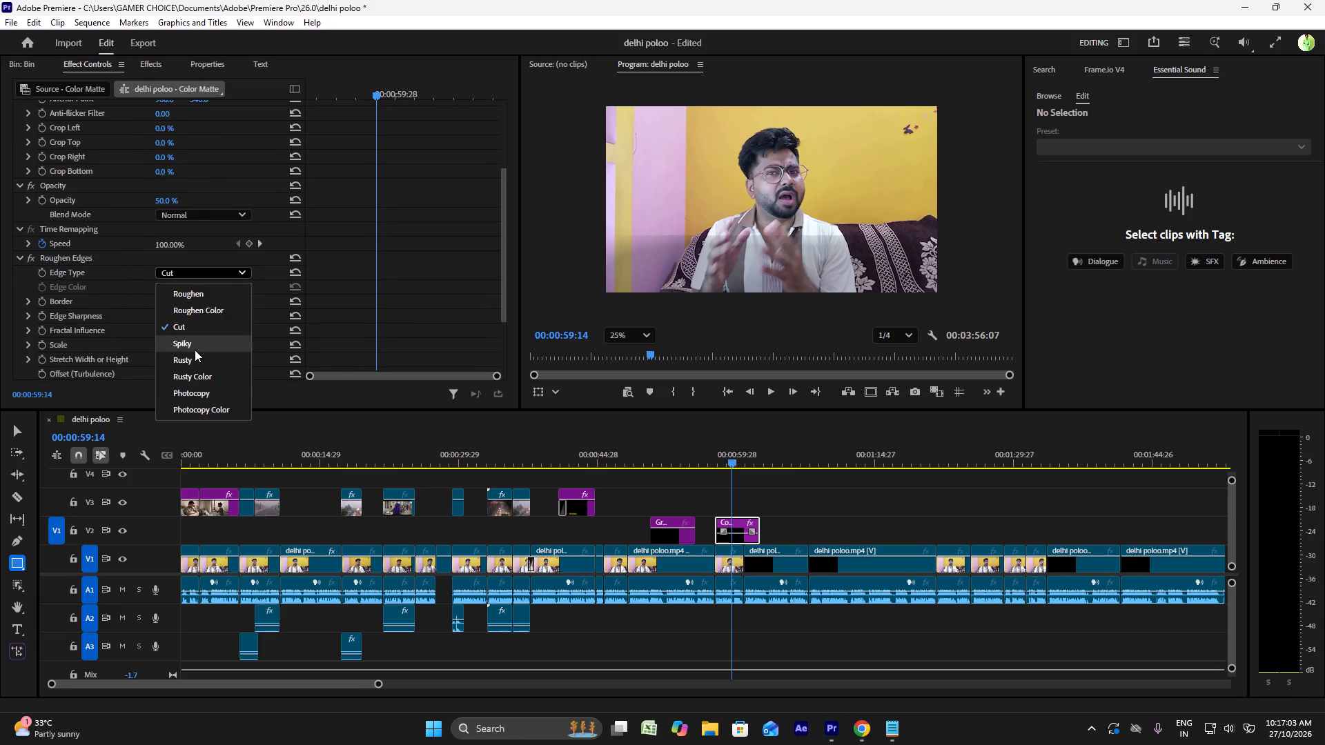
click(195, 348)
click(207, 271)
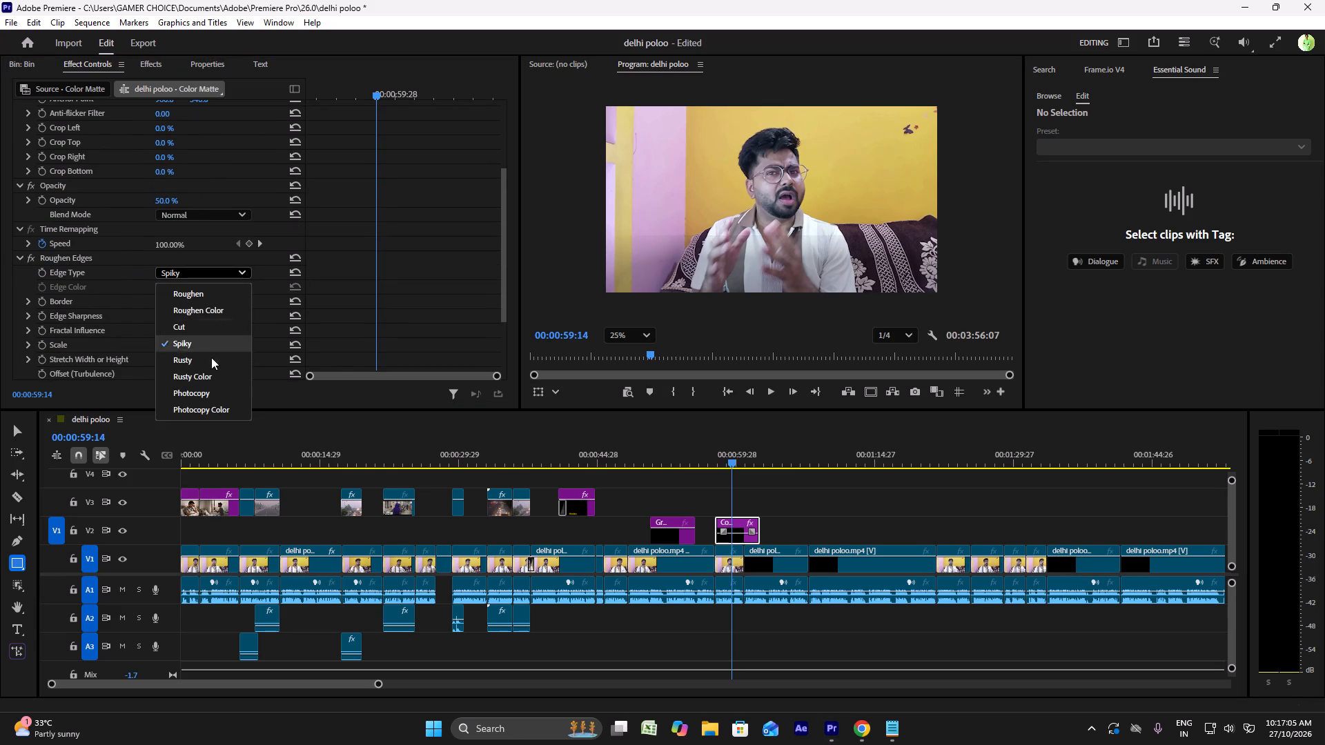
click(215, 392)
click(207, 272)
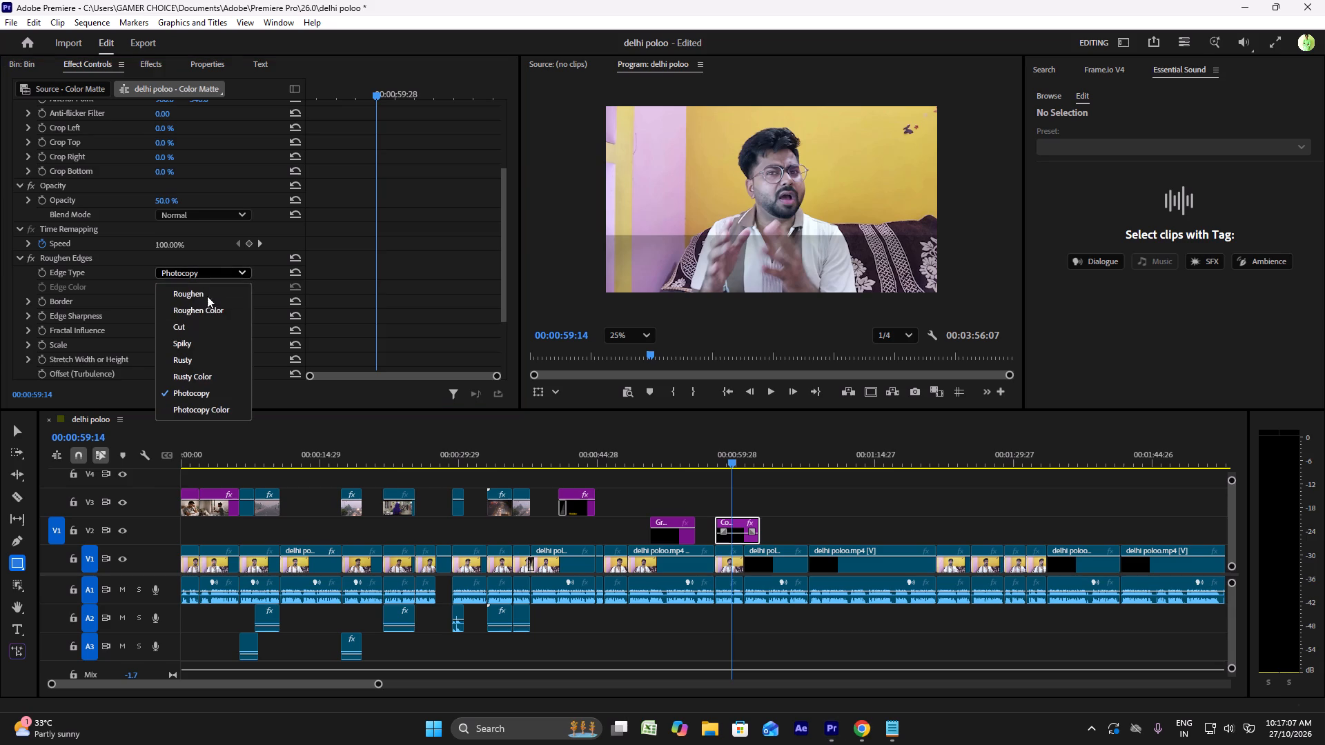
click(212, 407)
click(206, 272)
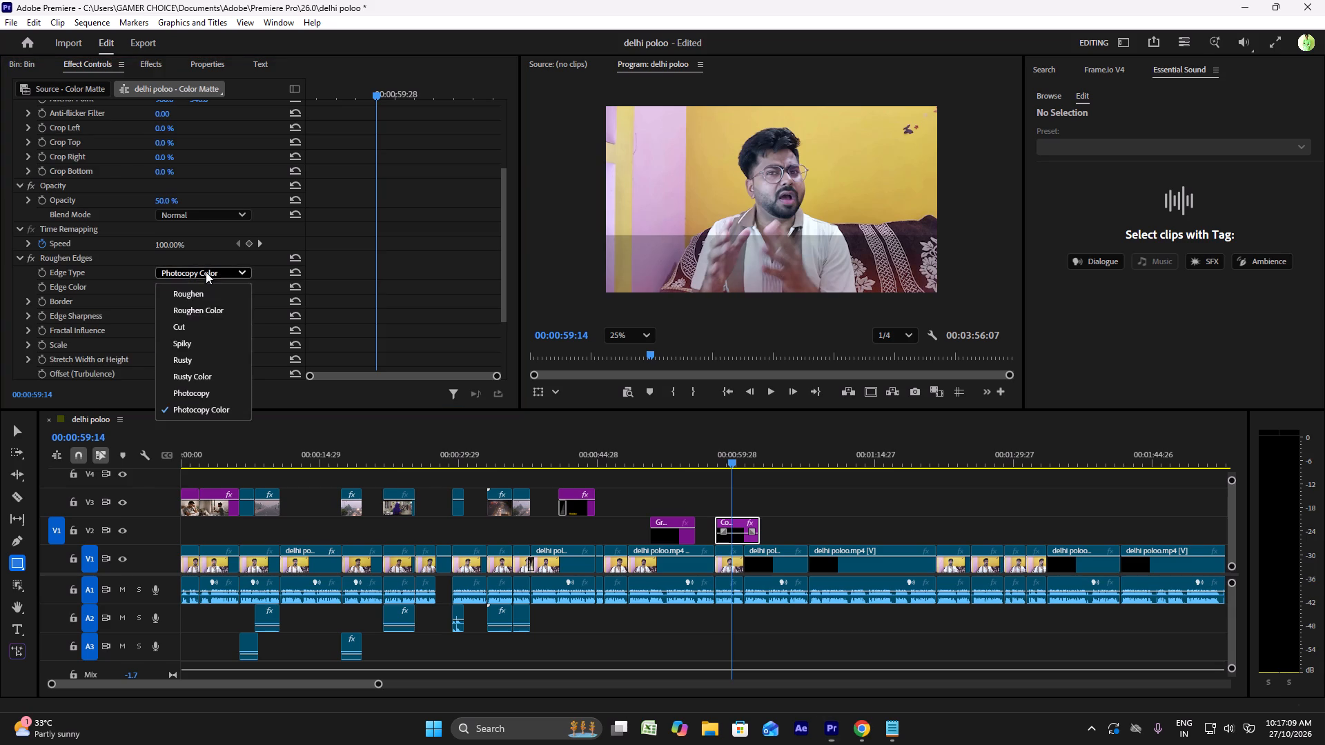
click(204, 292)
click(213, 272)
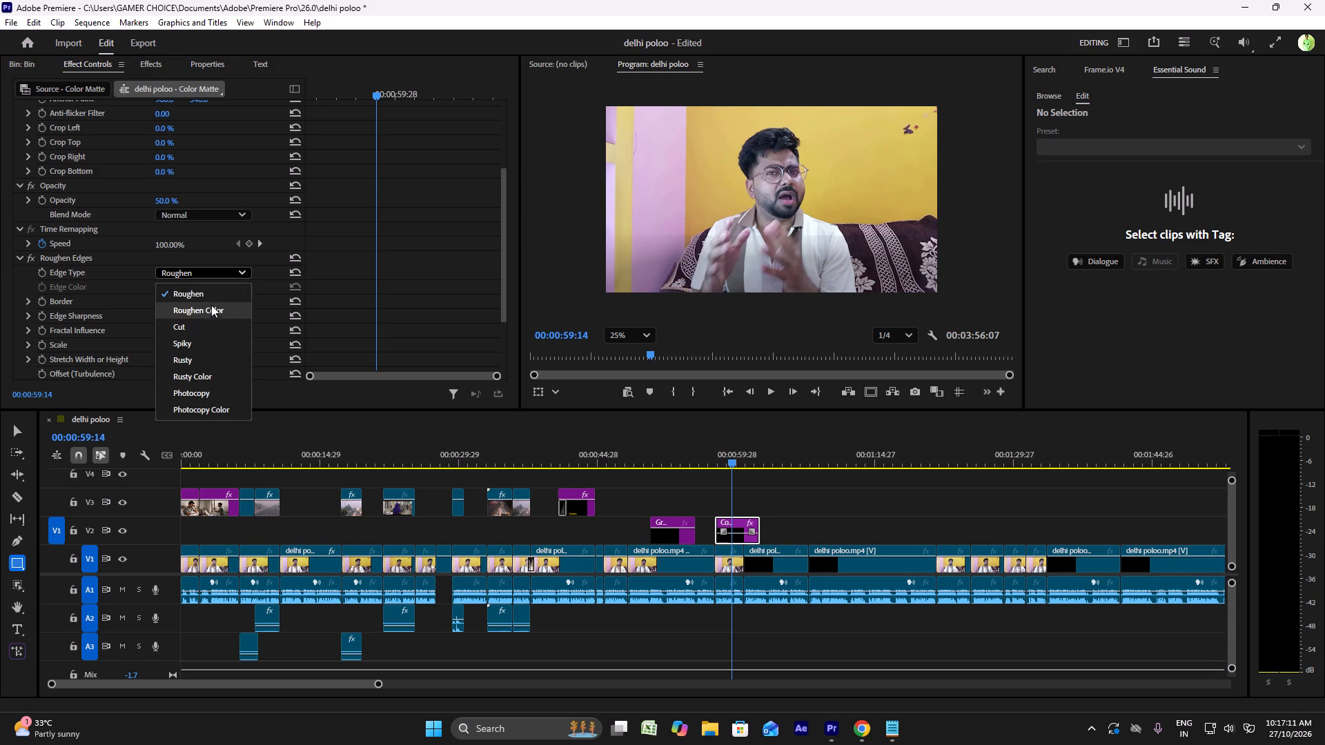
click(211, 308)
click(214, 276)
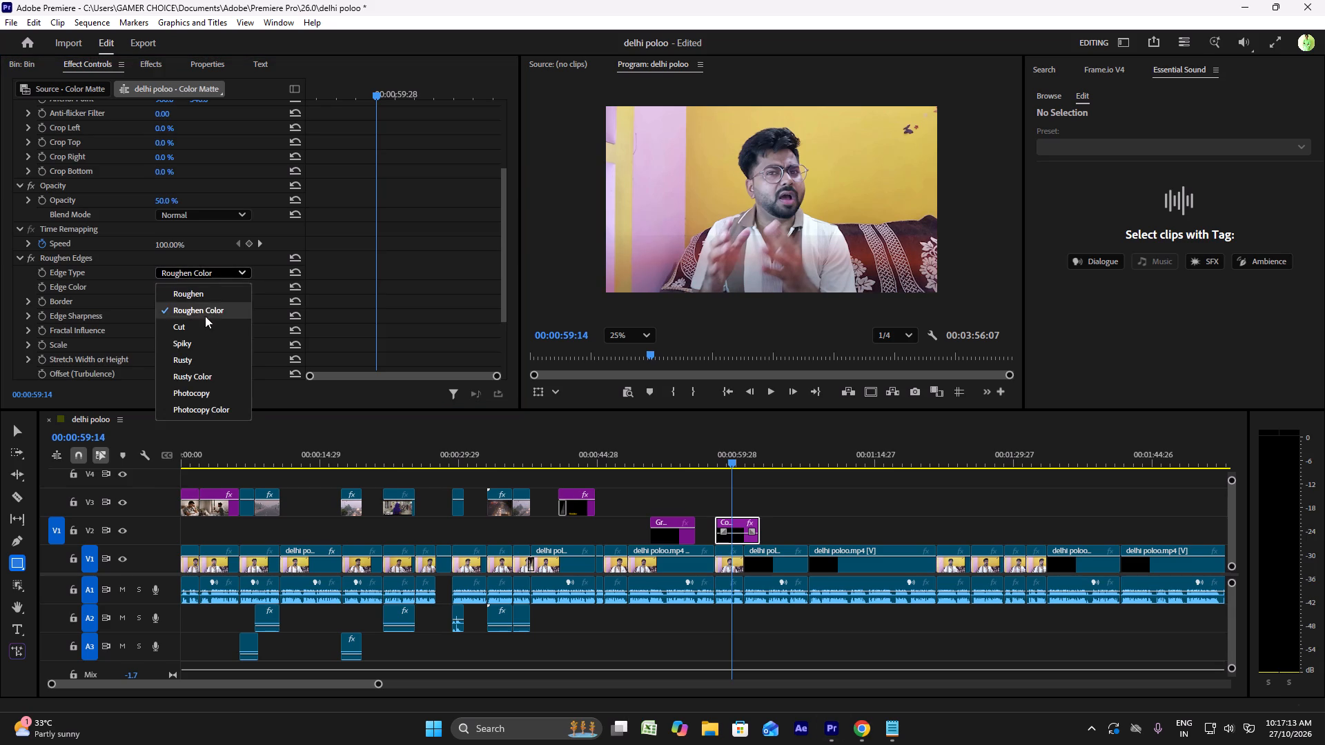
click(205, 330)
Set the Color Matte's Roughen Edges Edge Type to Spiky.
click(226, 274)
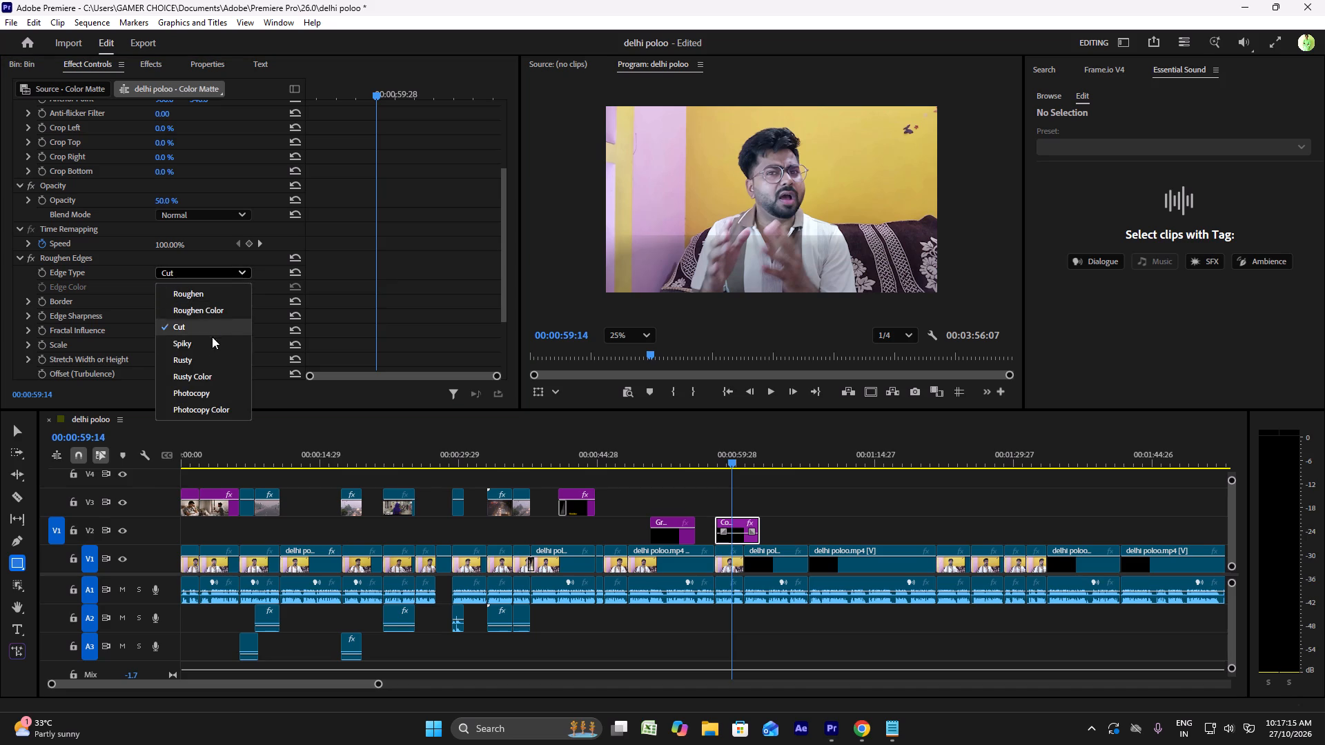
click(210, 343)
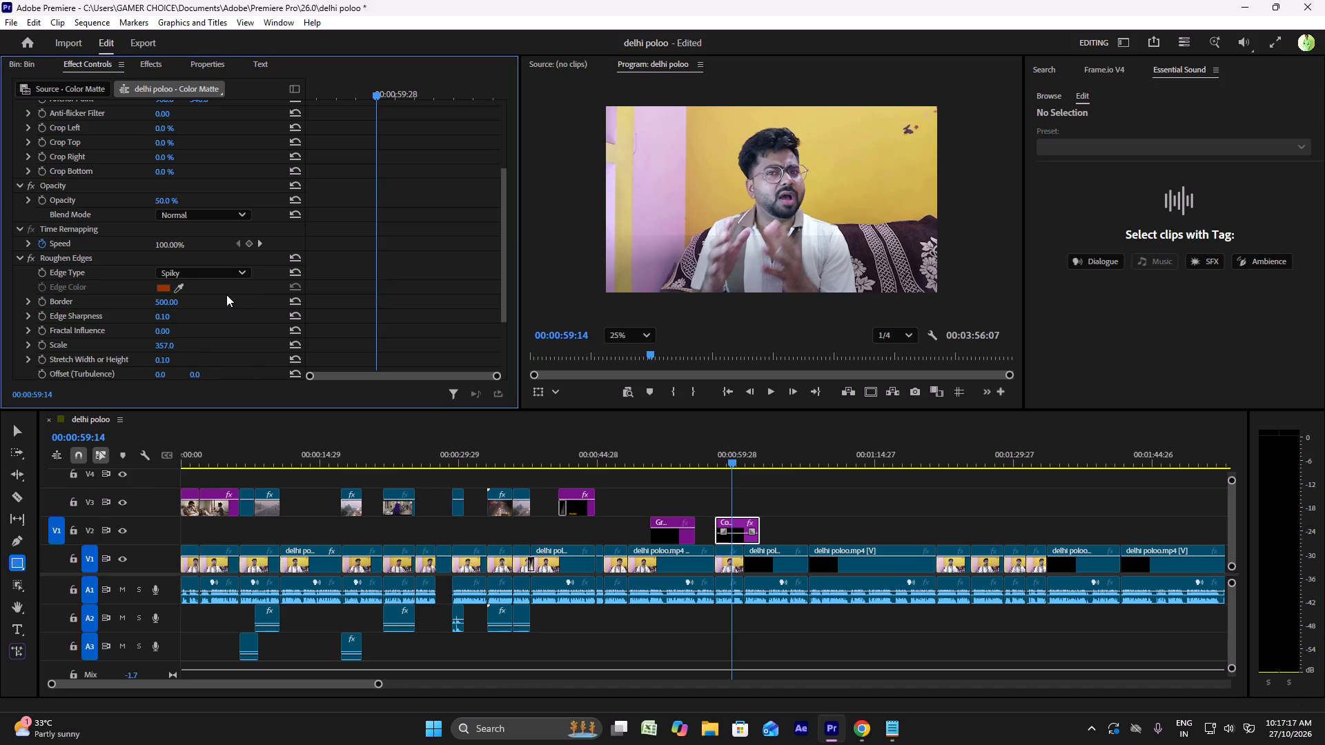
scroll(127, 339, down, 3)
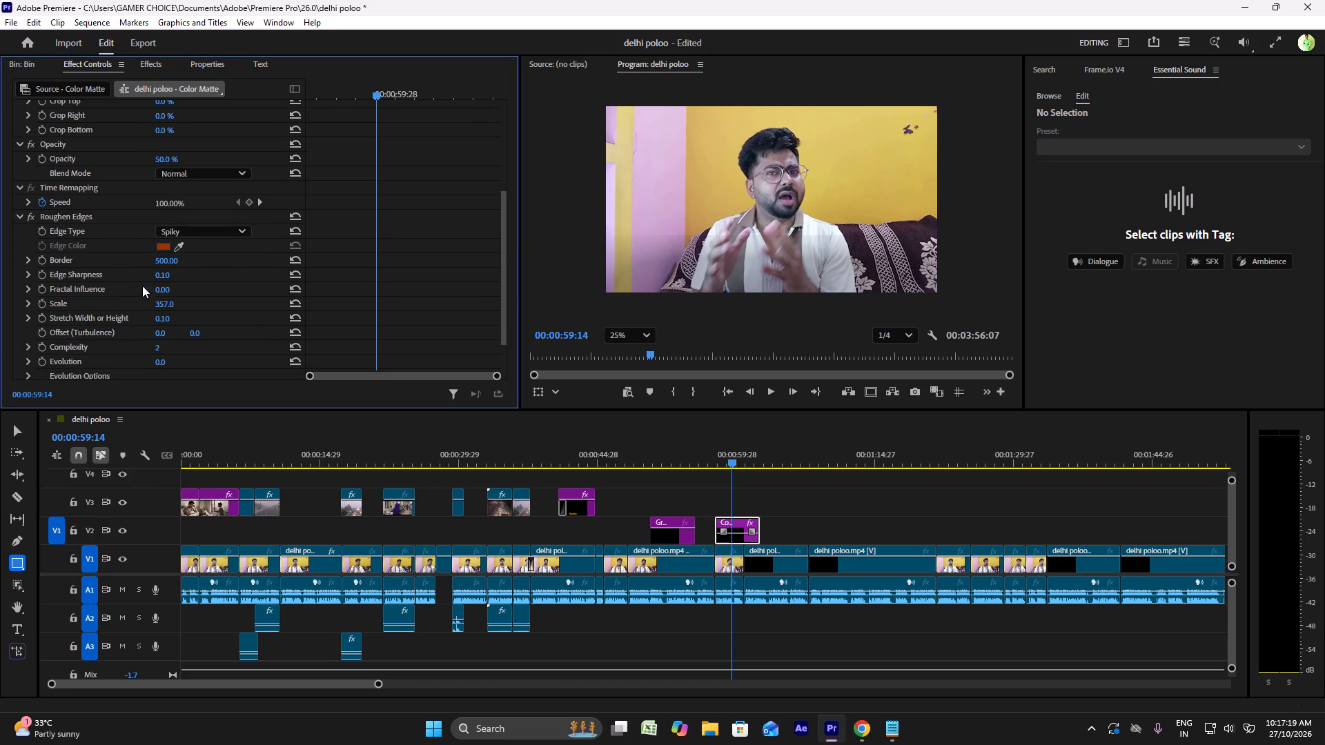
Set the Color Matte's Roughen Edges Scale to 189 and Edge Sharpness to 0.00, keeping Border at 500.
drag(173, 305, 52, 295)
drag(168, 270, 181, 270)
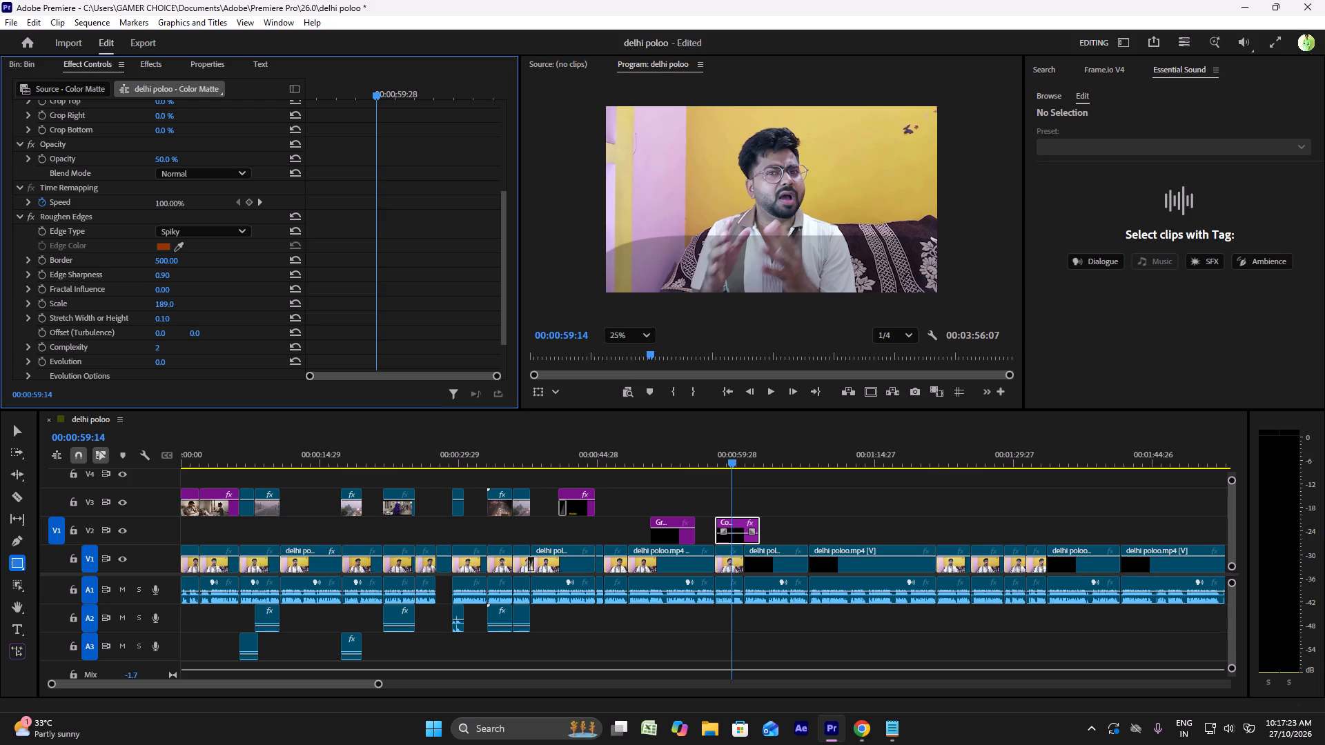
drag(181, 270, 142, 264)
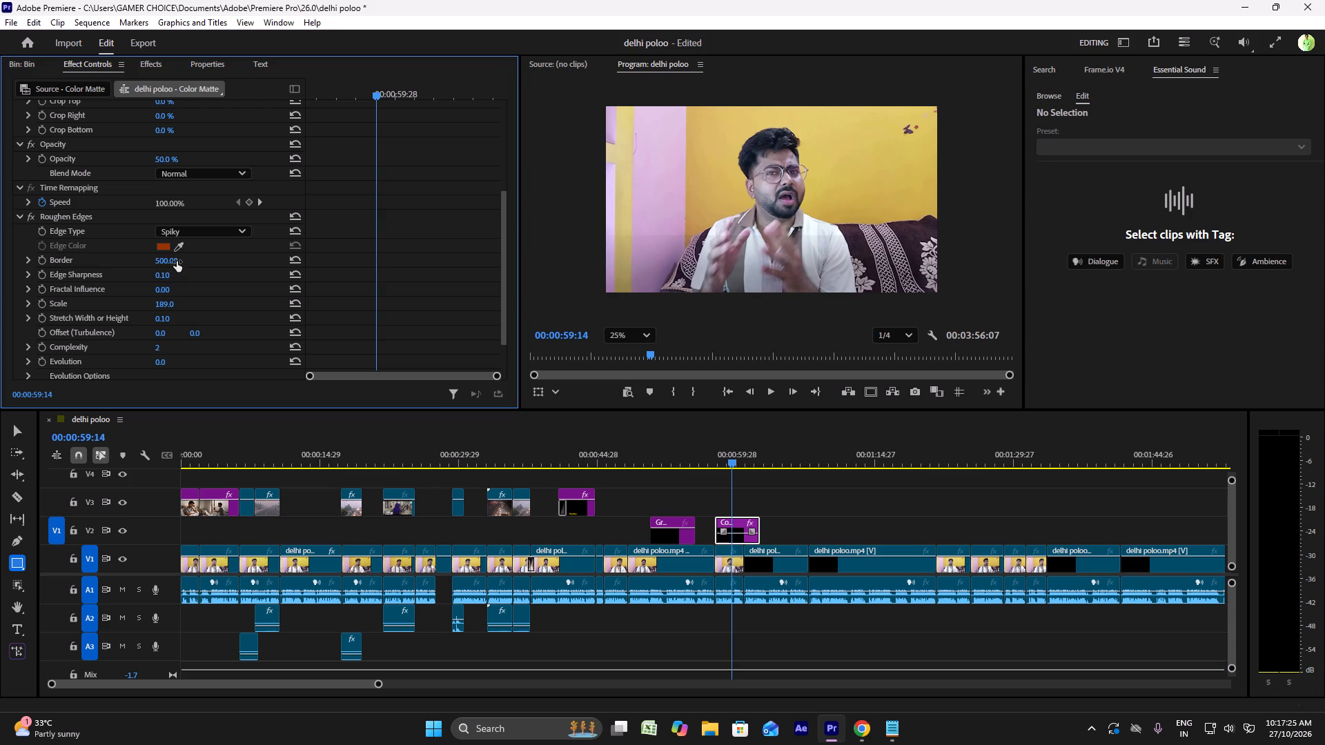
drag(177, 259, 190, 259)
drag(172, 278, 205, 282)
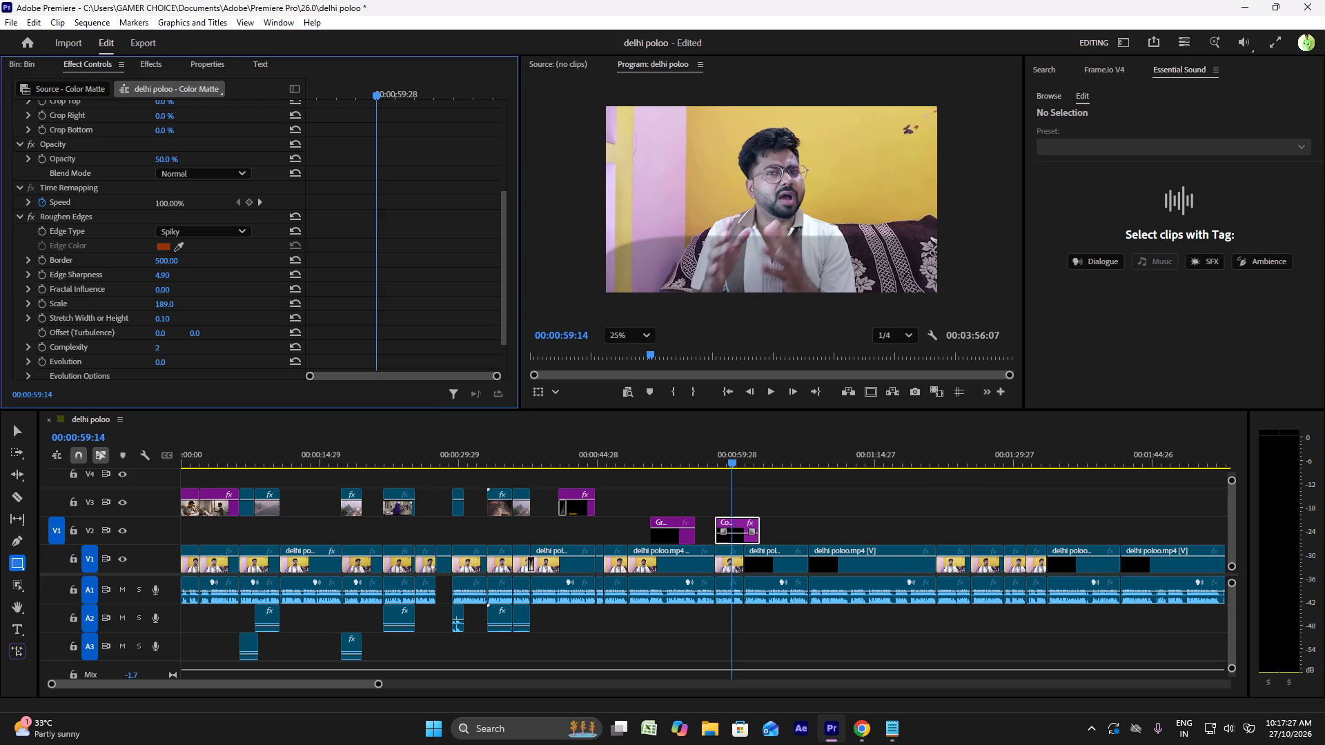
drag(205, 282, 139, 270)
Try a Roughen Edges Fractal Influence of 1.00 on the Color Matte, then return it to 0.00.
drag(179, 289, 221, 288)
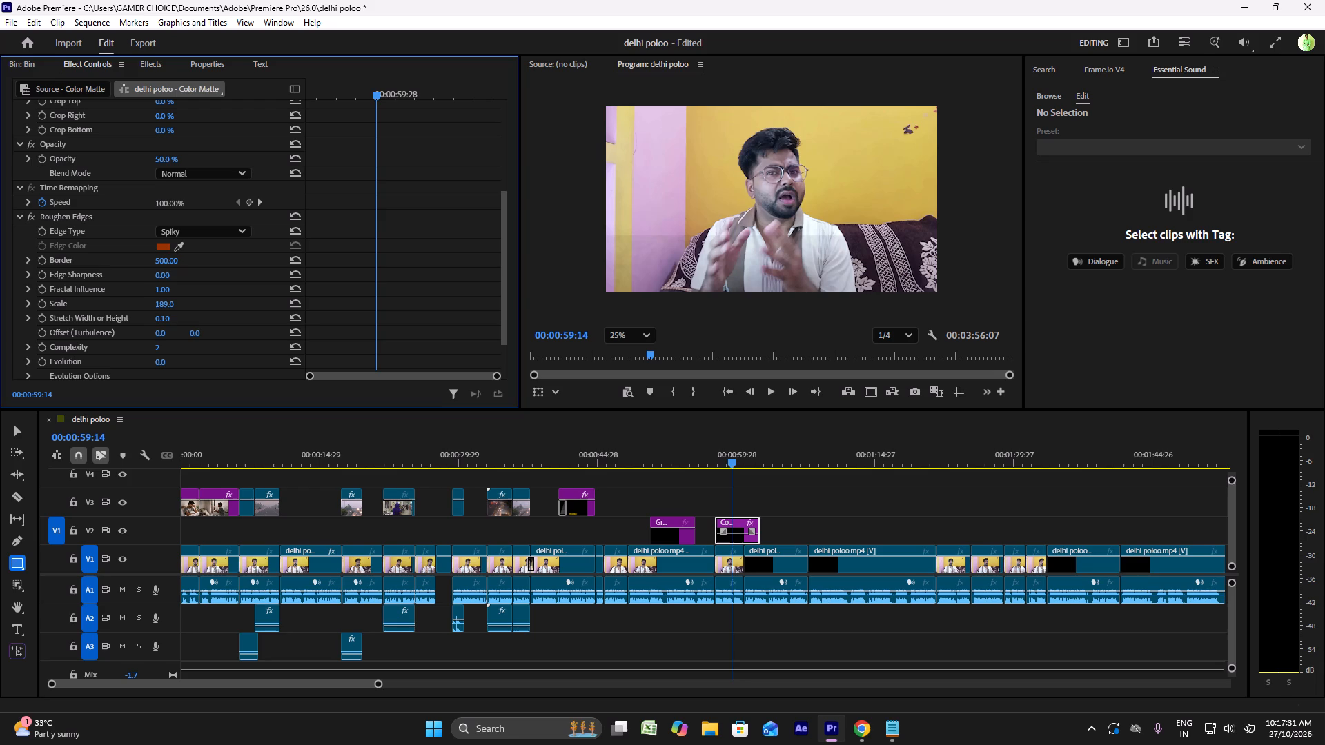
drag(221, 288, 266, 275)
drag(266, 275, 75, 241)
Compare the frame just before the Color Matte clip with the overlaid frame at 00:00:59:14.
click(715, 457)
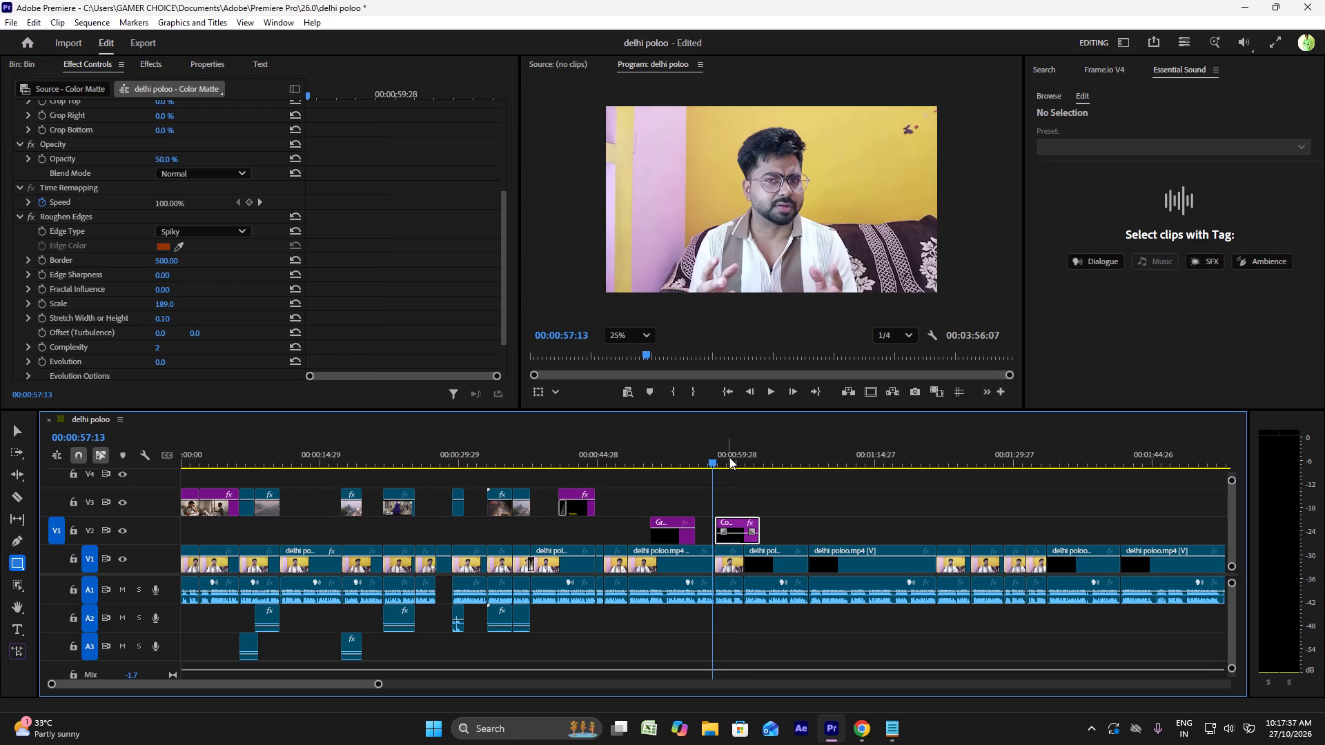
click(733, 457)
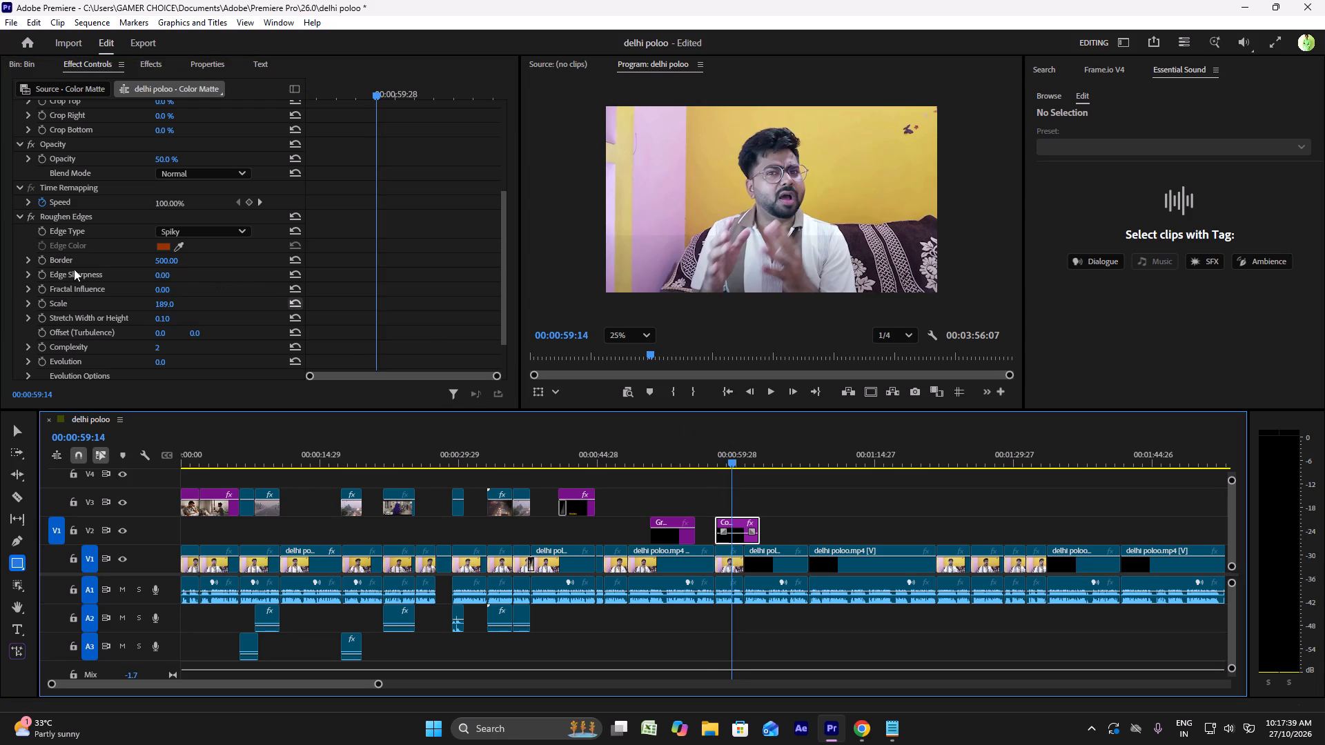
scroll(202, 321, up, 5)
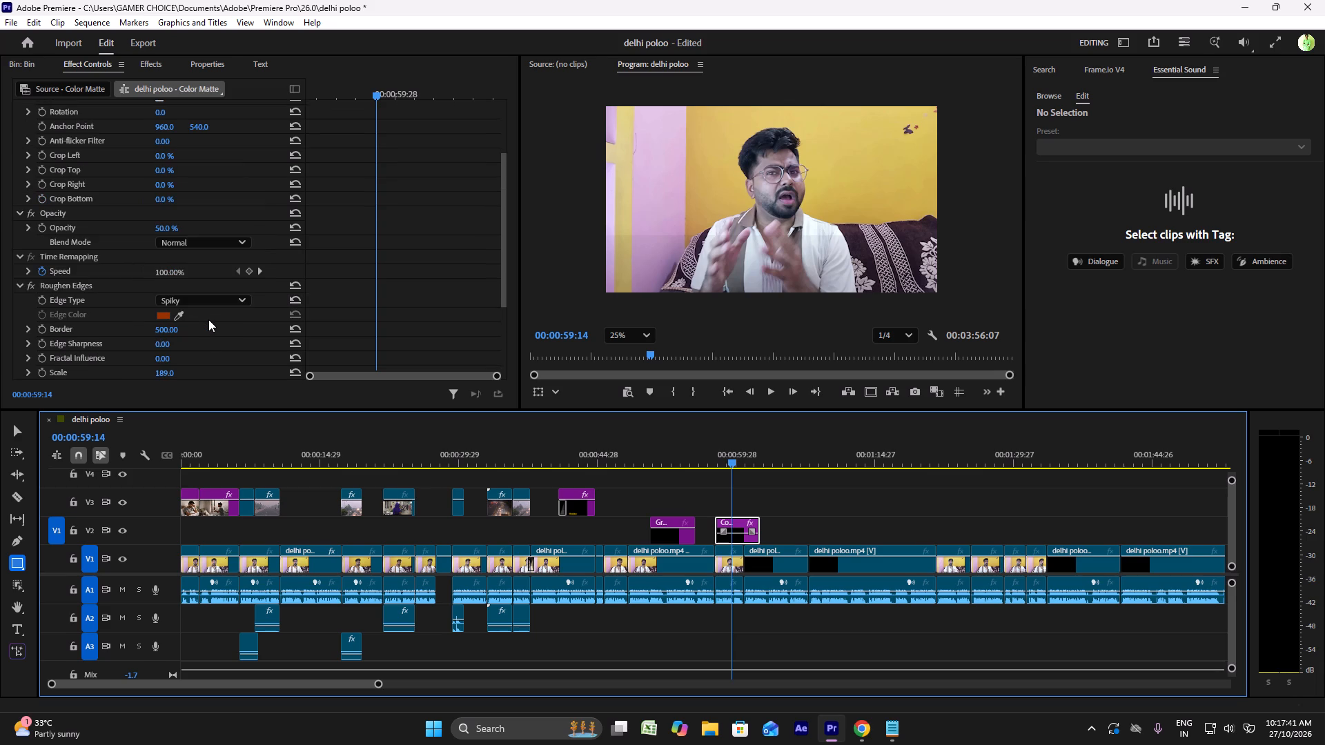
Review the Color Matte's effect settings and delete the Color Matte clip from track V2 at 00:00:59:14.
scroll(208, 319, up, 11)
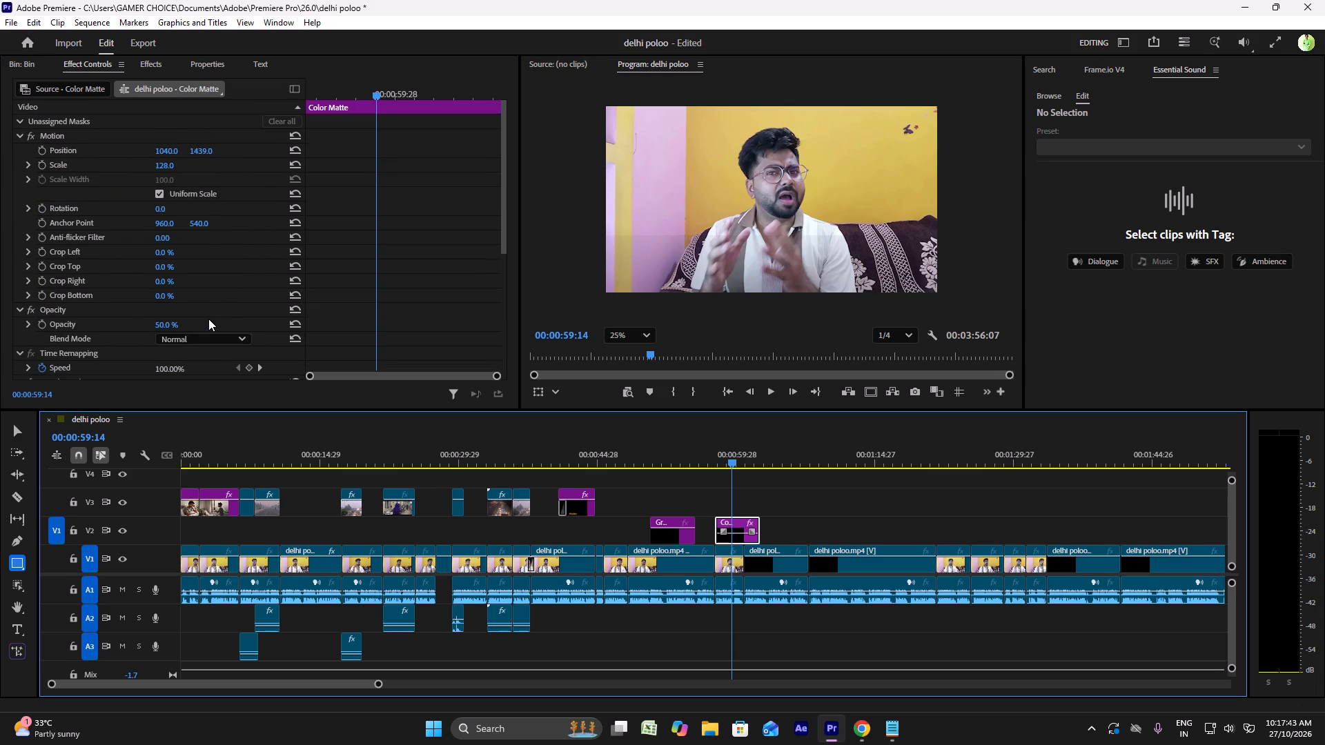
scroll(208, 319, down, 13)
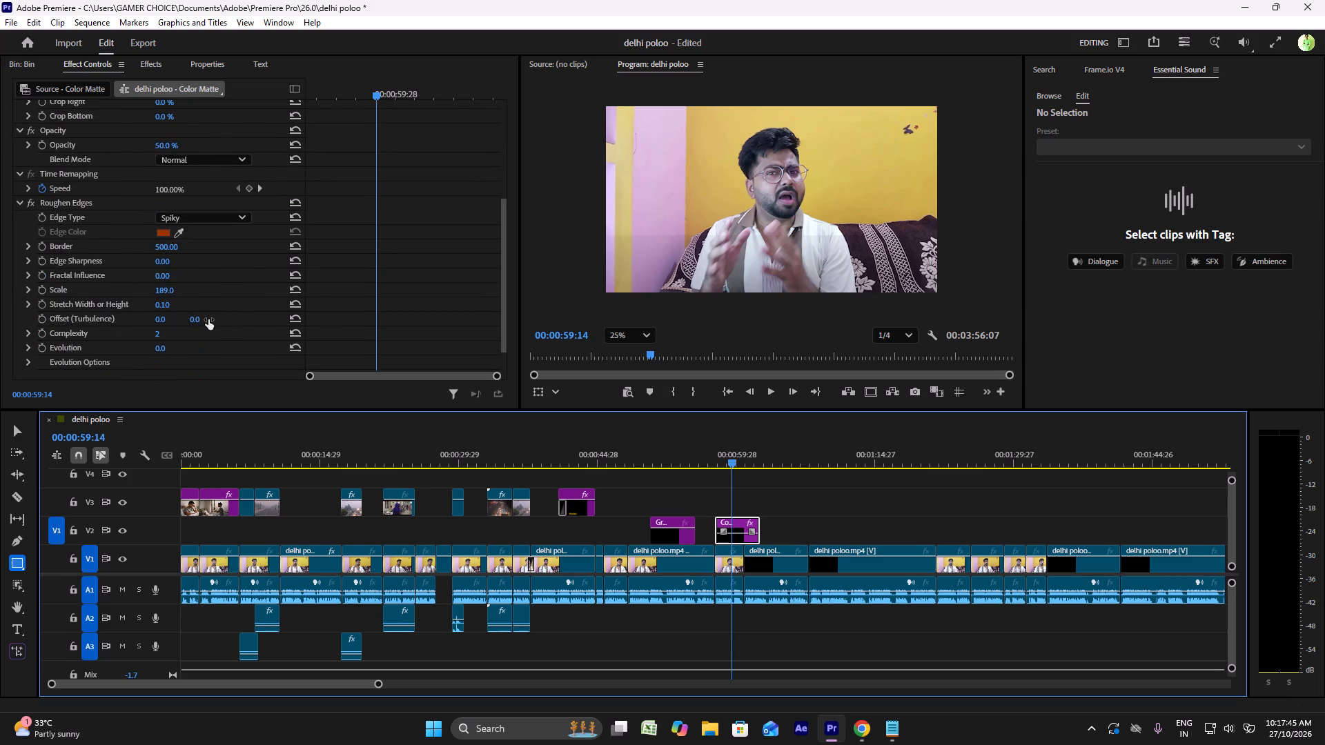
scroll(208, 319, down, 6)
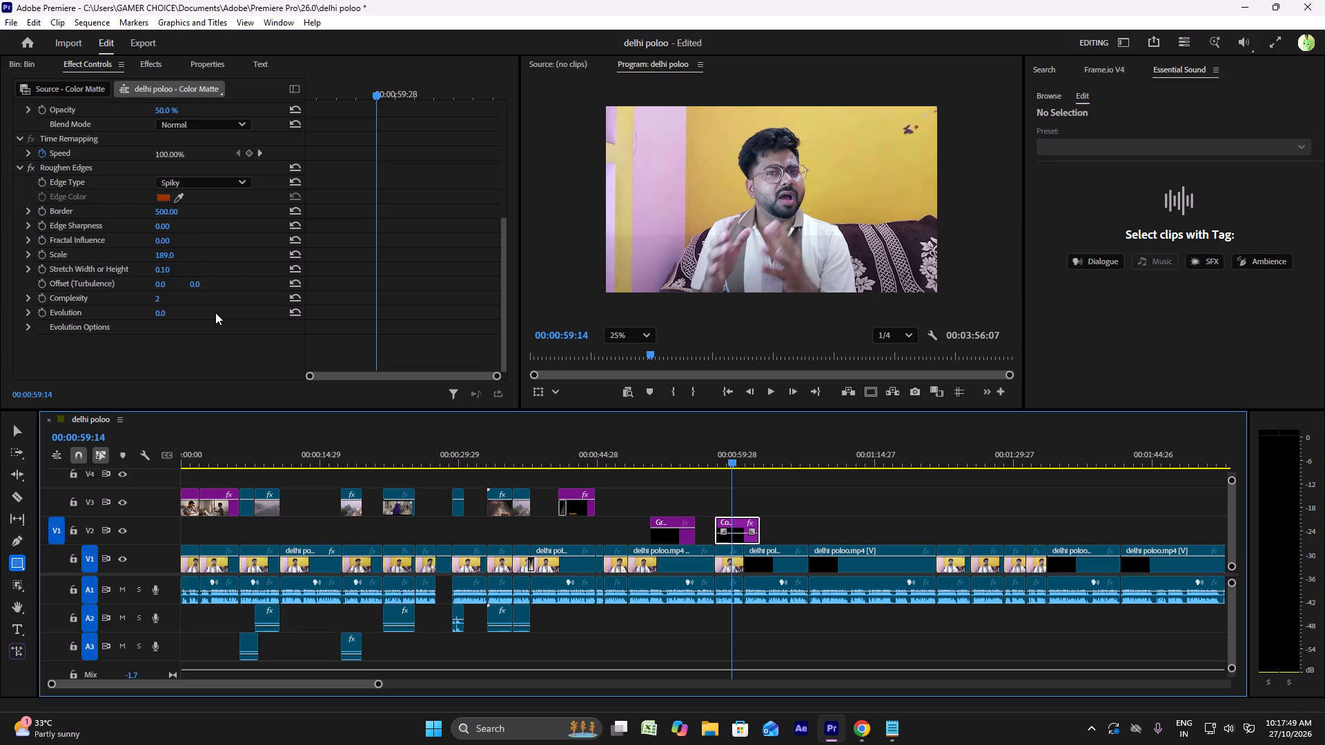
key(Delete)
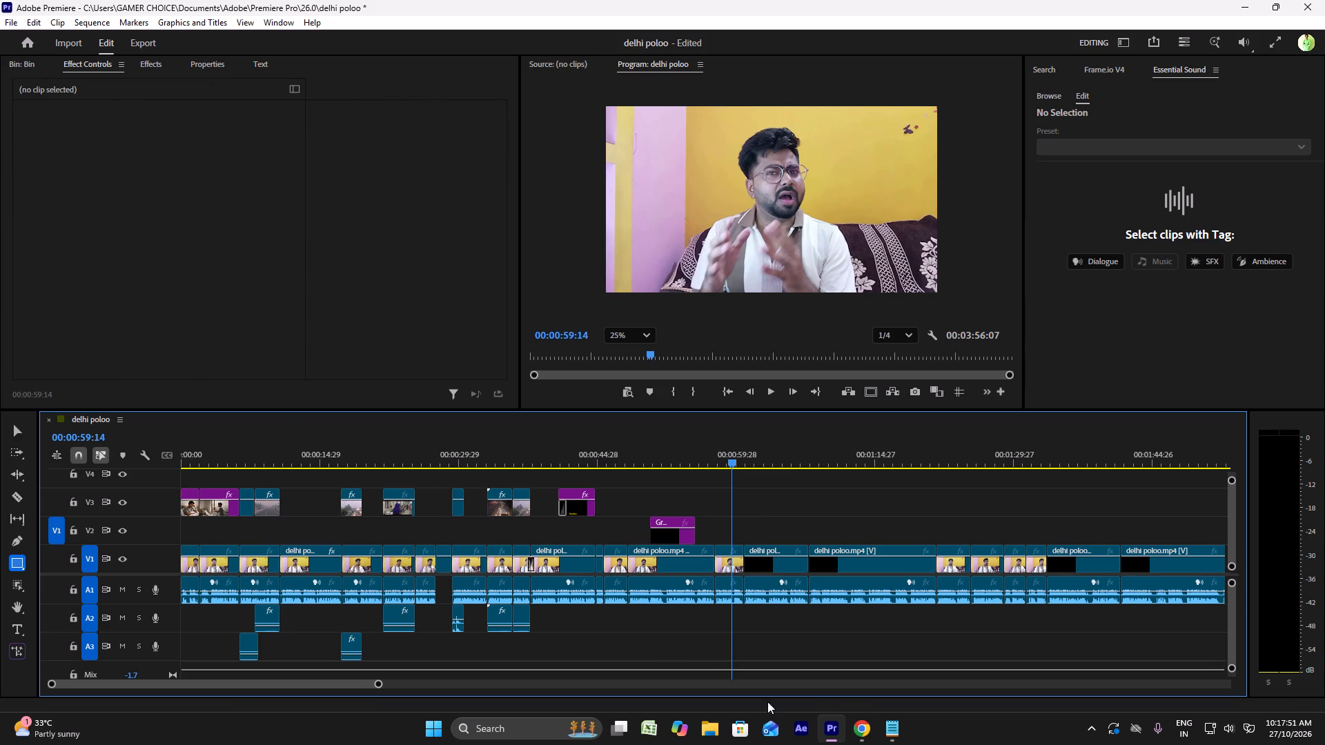
Switch to Chrome, open the bookmarked Pinterest site in a new tab, and close the YouTube search results tab.
click(869, 725)
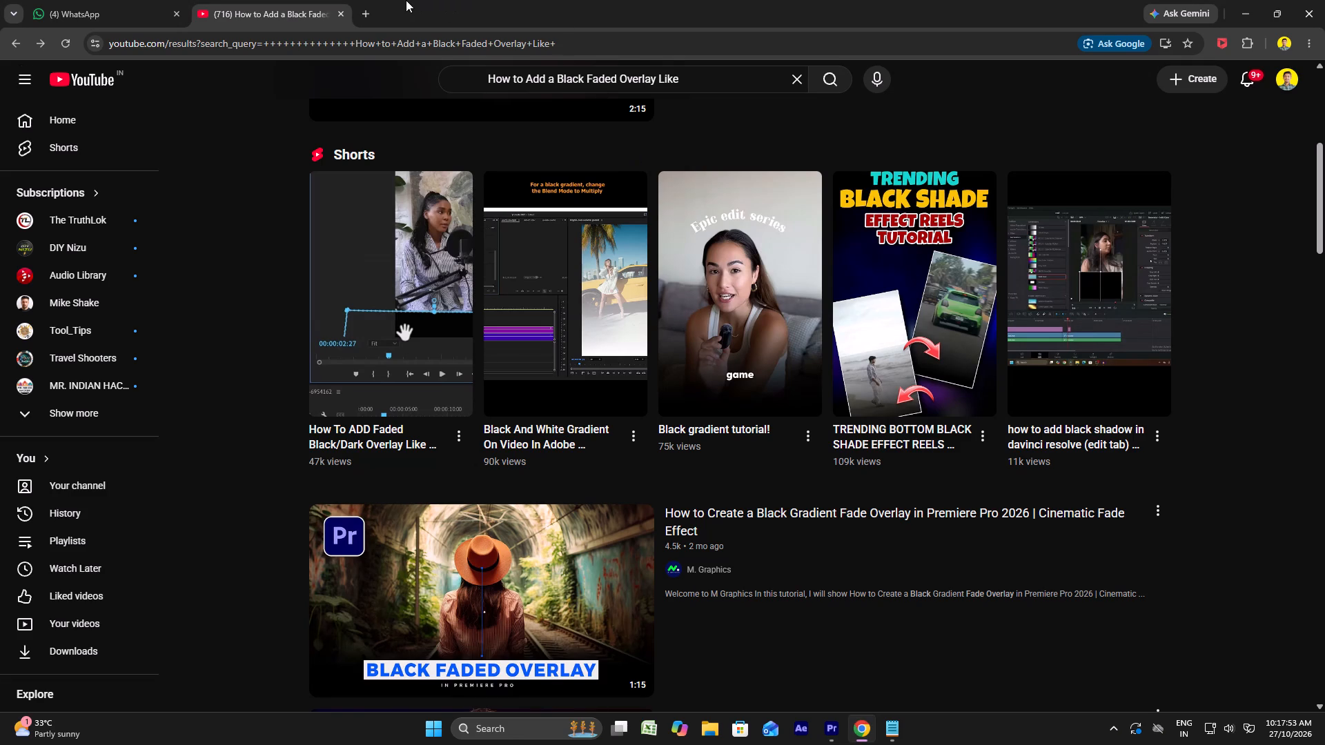
click(364, 5)
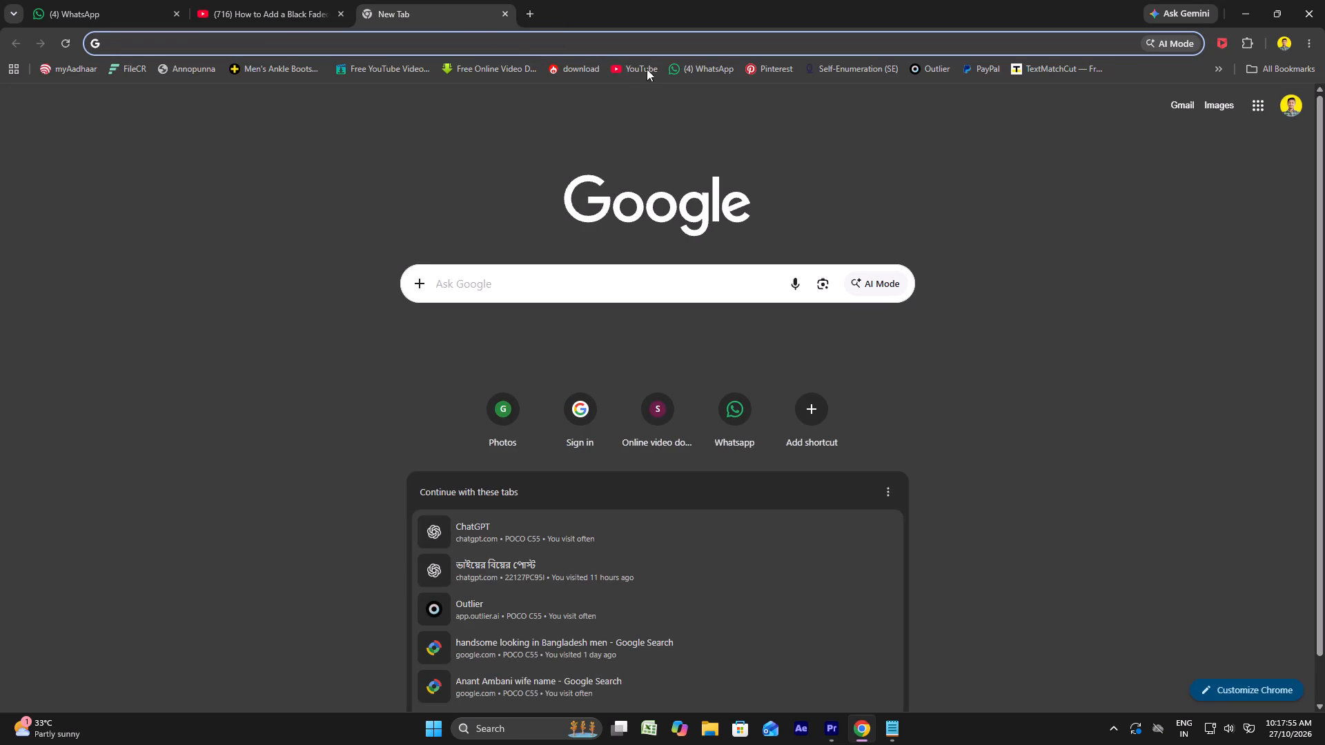
click(755, 73)
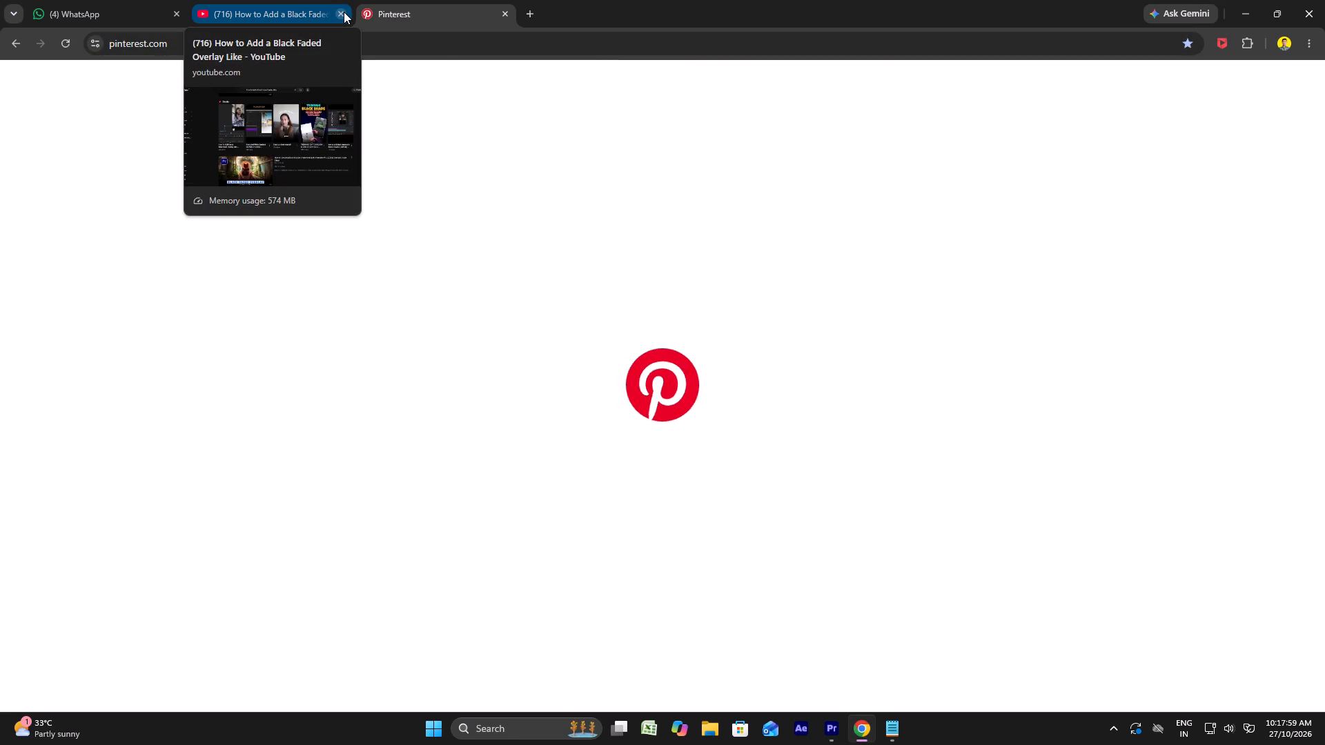
click(344, 12)
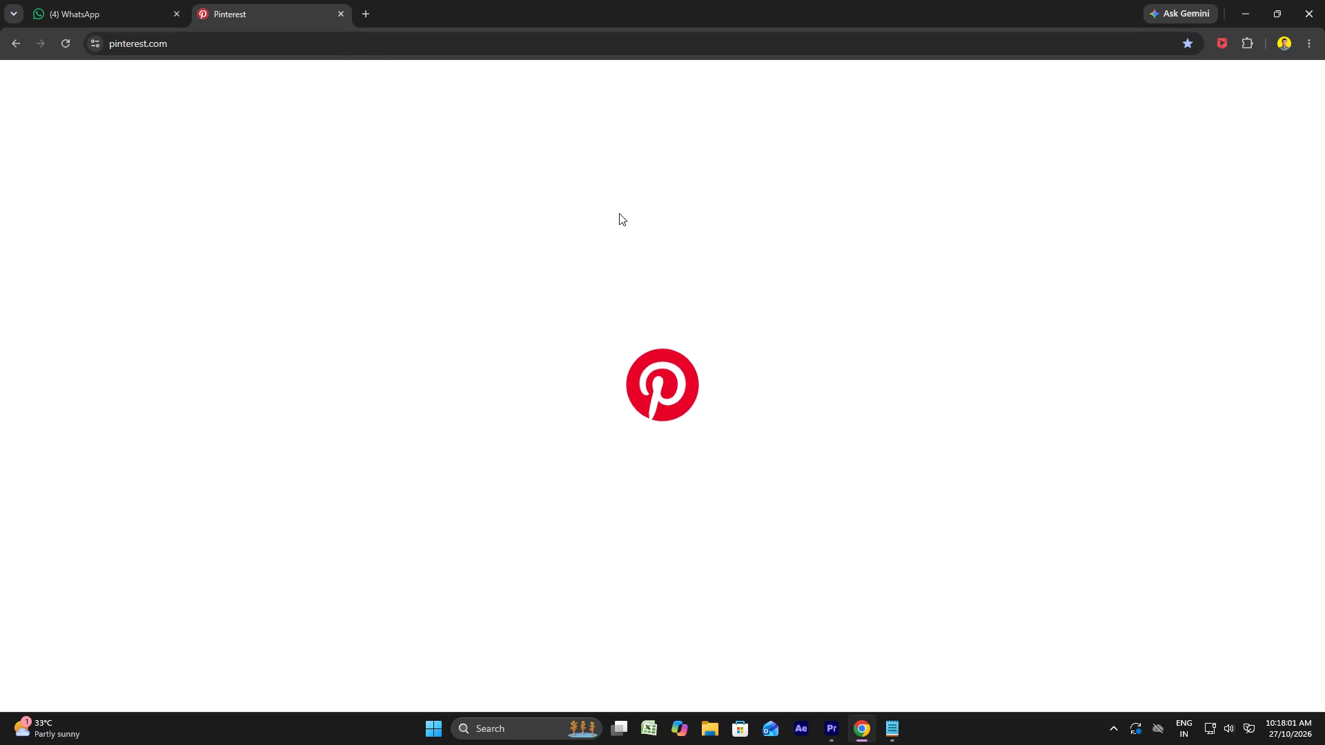
drag(643, 220, 631, 488)
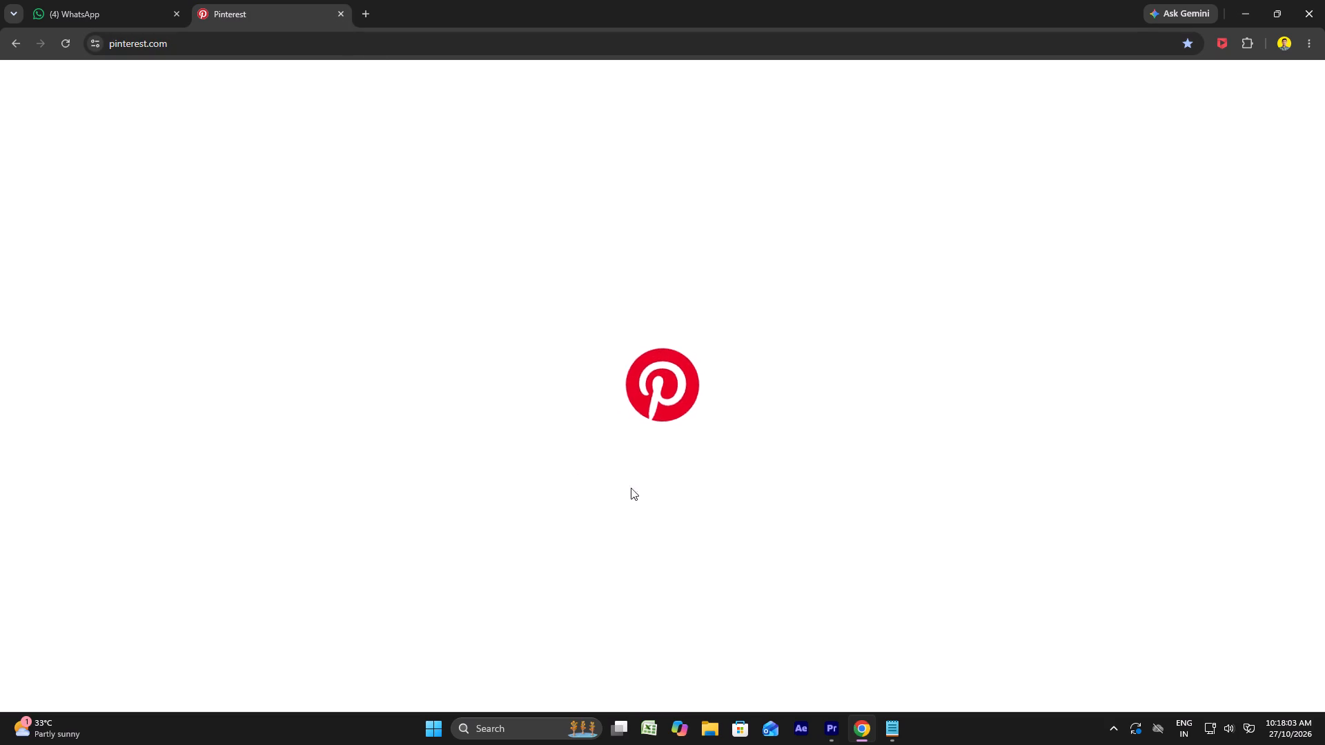
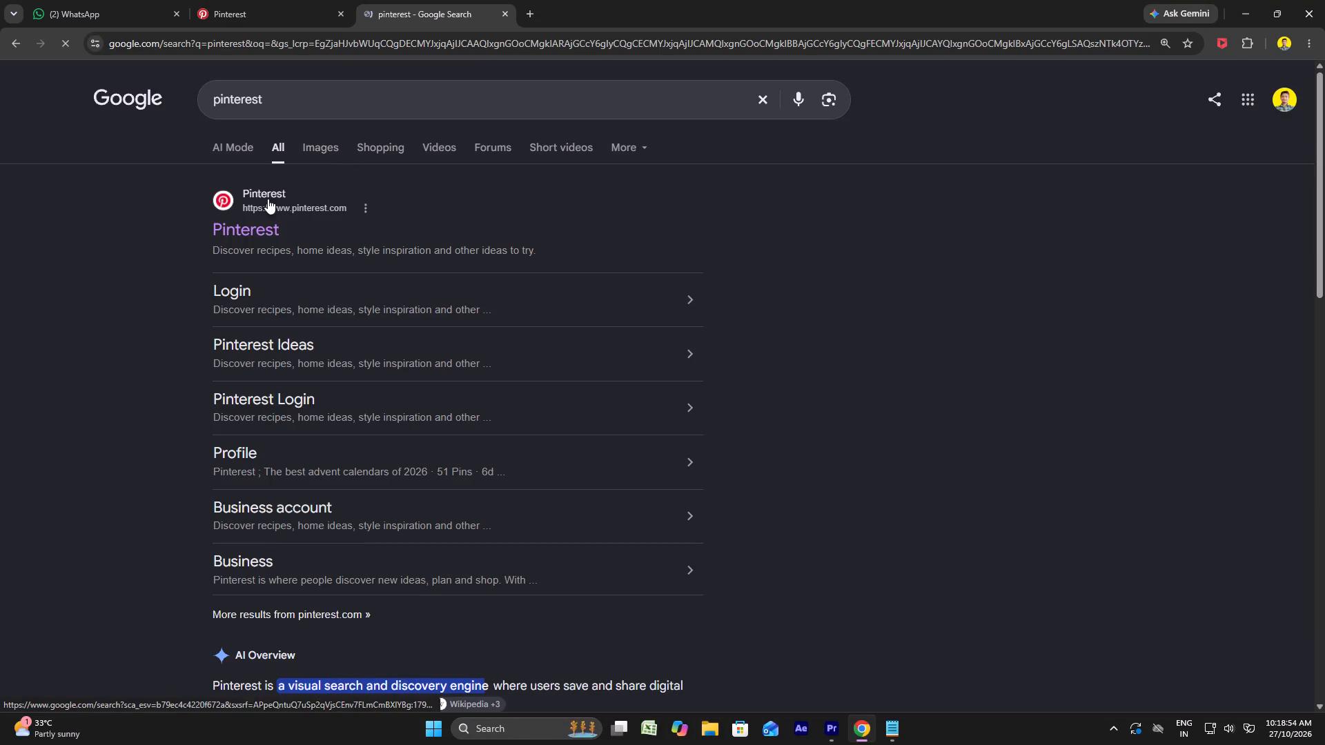
Open the Pinterest home feed from the Google search results and close the older duplicate Pinterest page.
click(249, 210)
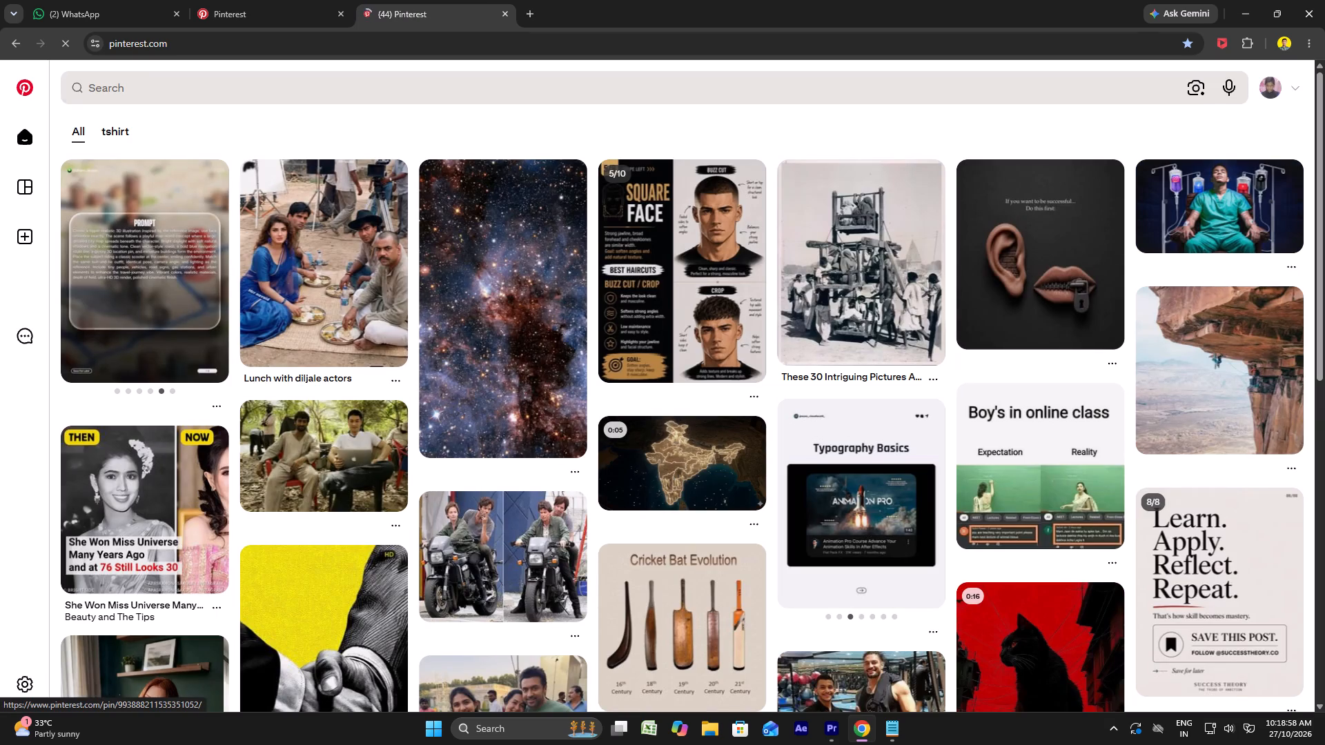
click(341, 11)
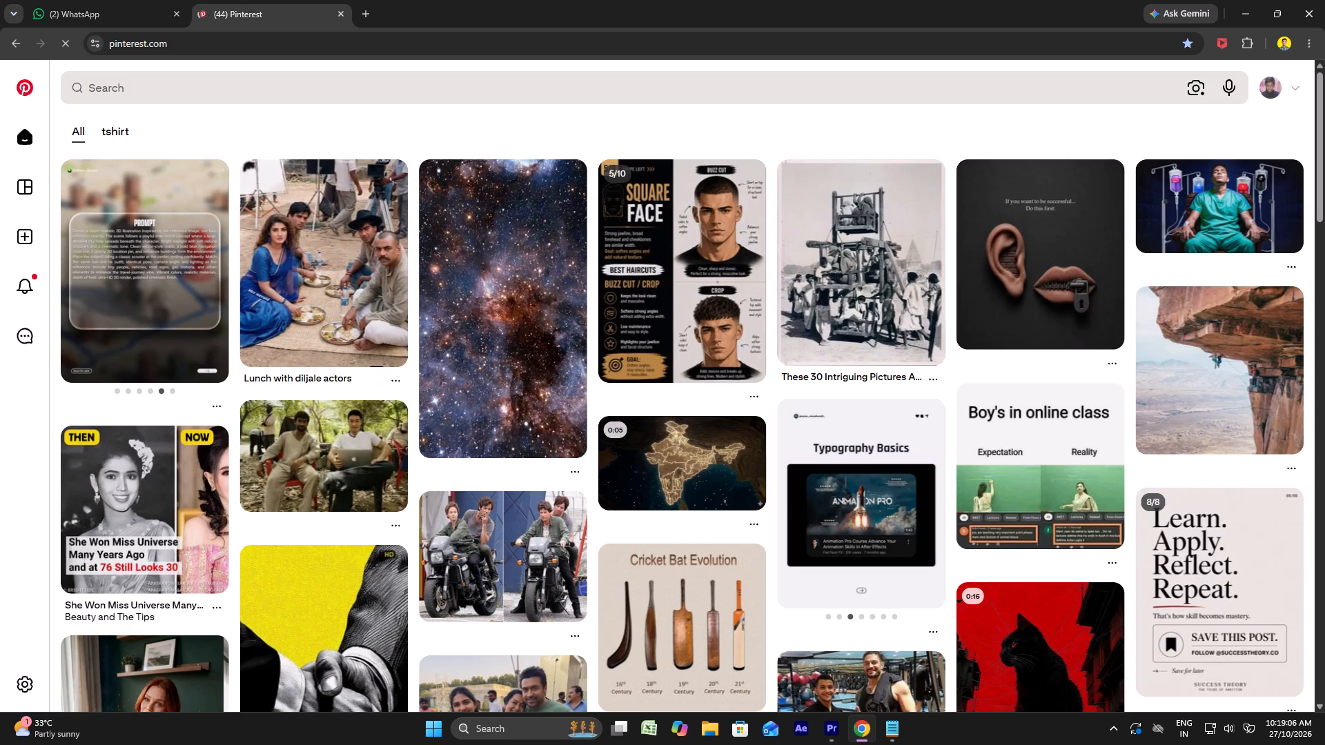
Search Pinterest for "black shadow" images.
click(161, 81)
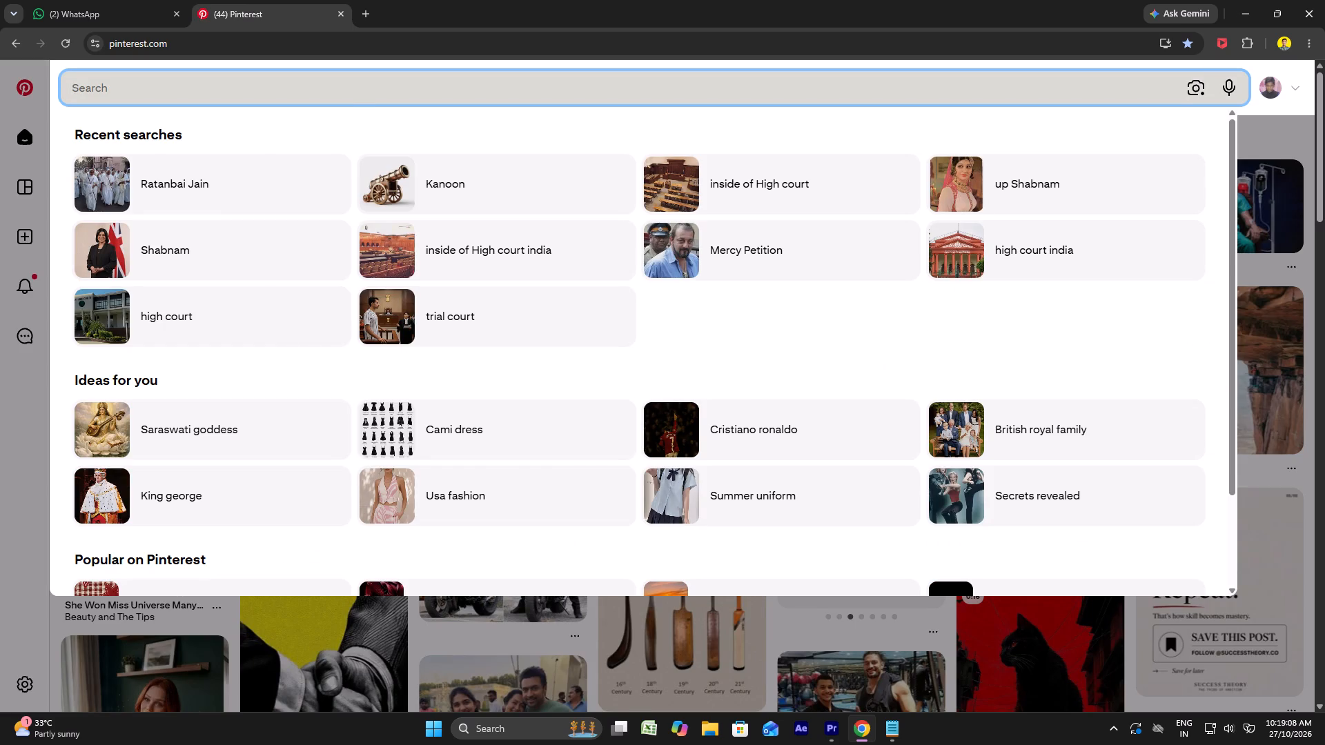
text(ka)
key(BackSpace)
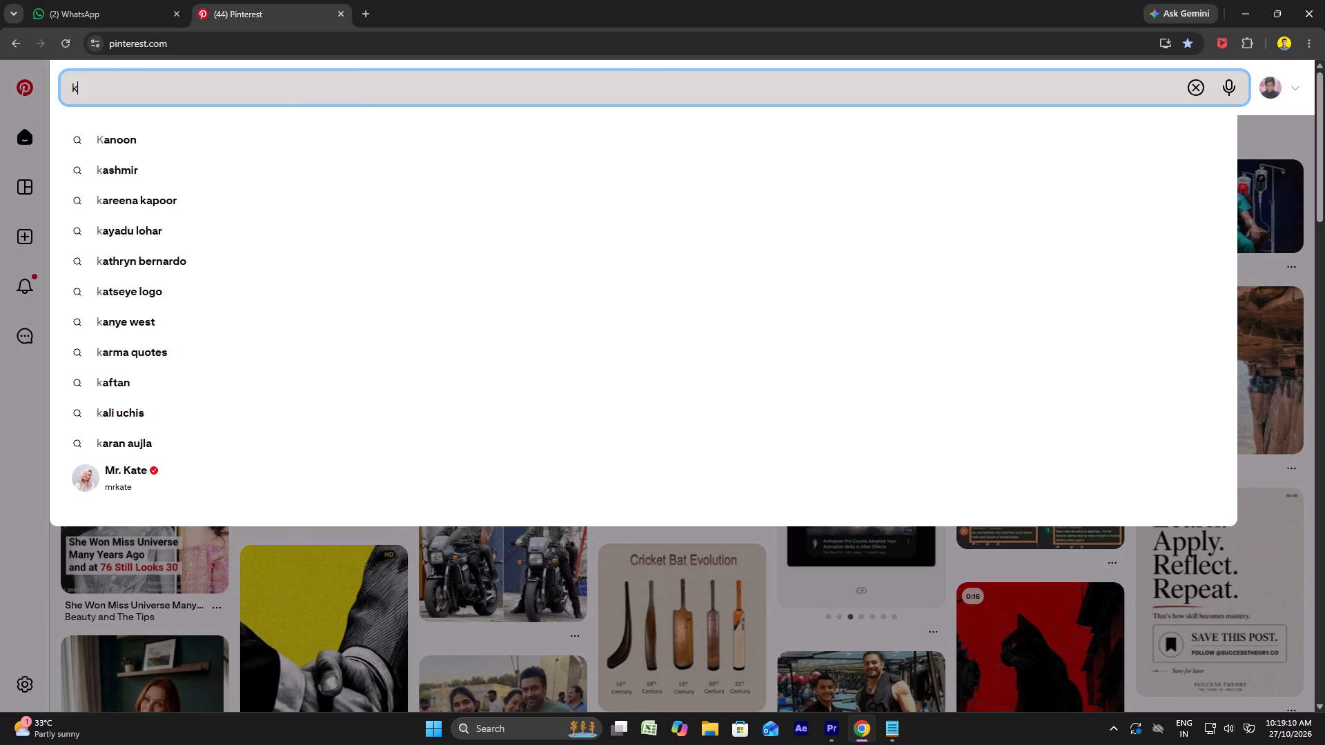
key(BackSpace)
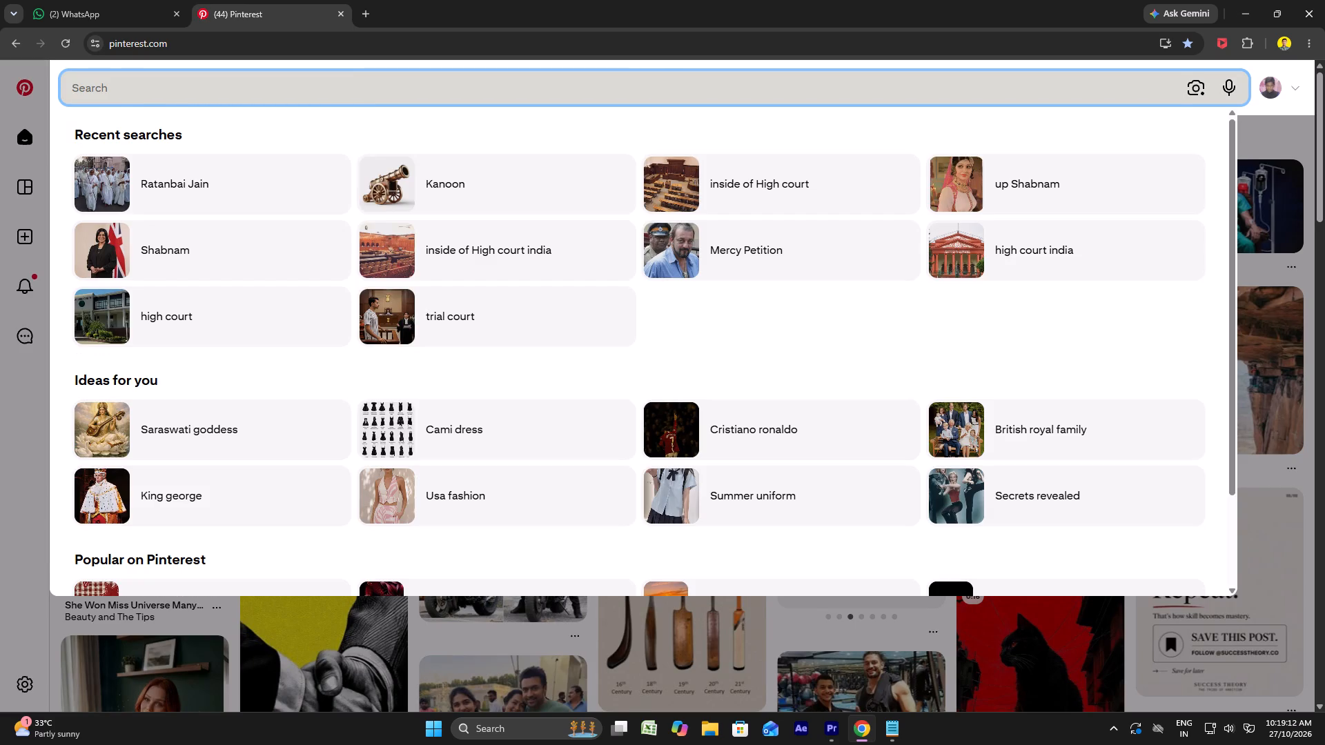
text(bla)
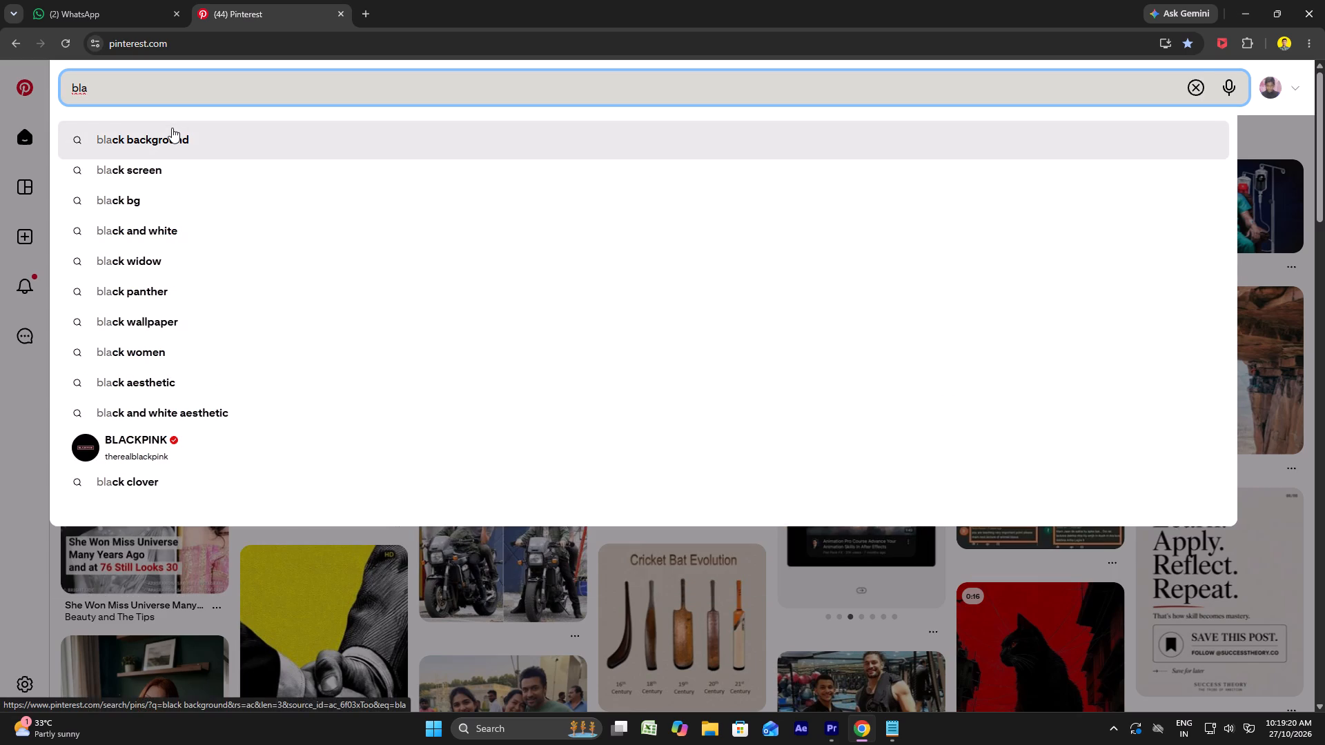
key(c)
key(k)
key(space)
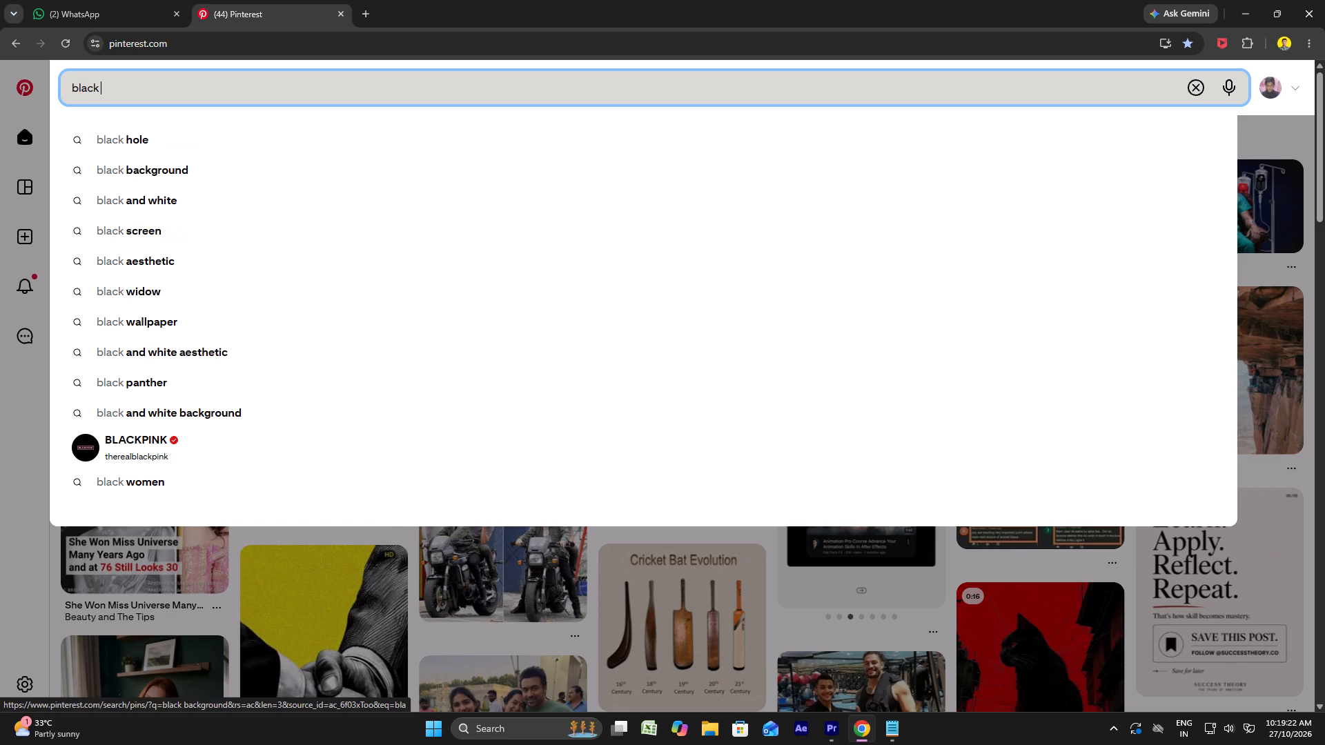
text(sha)
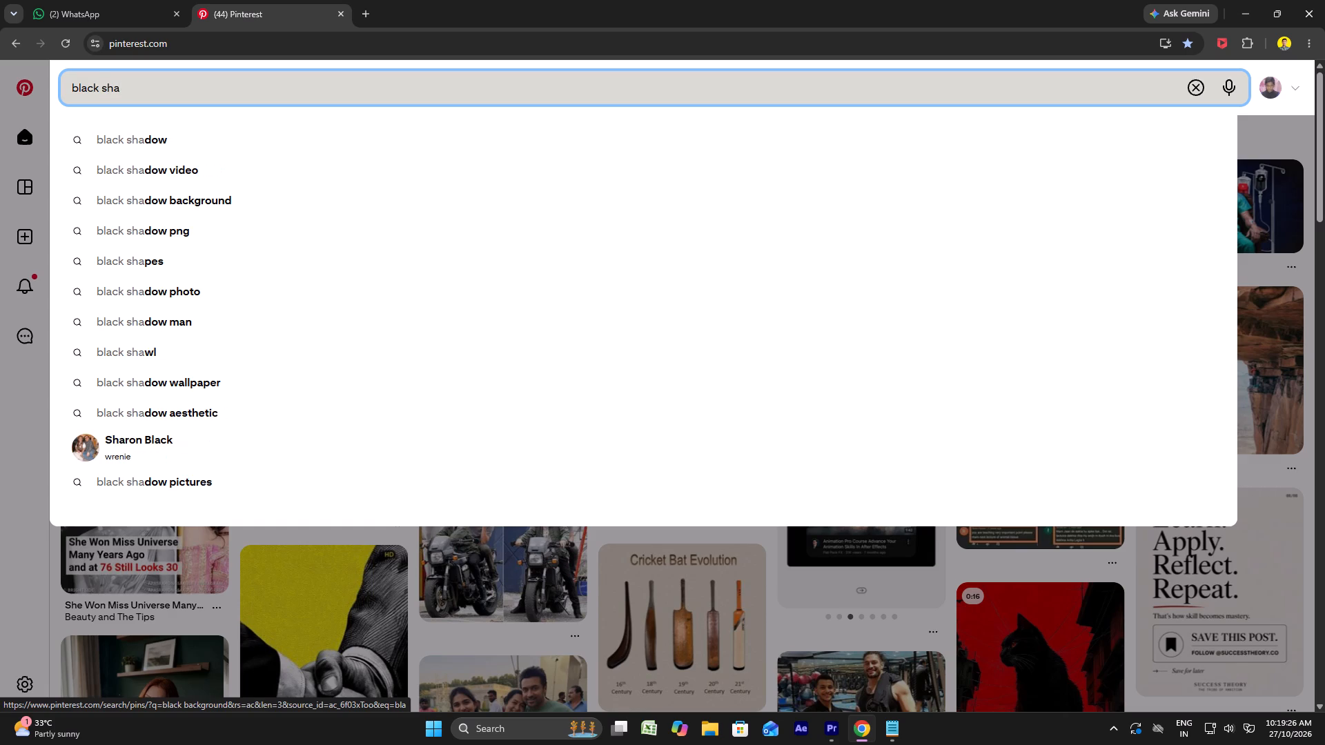
click(202, 141)
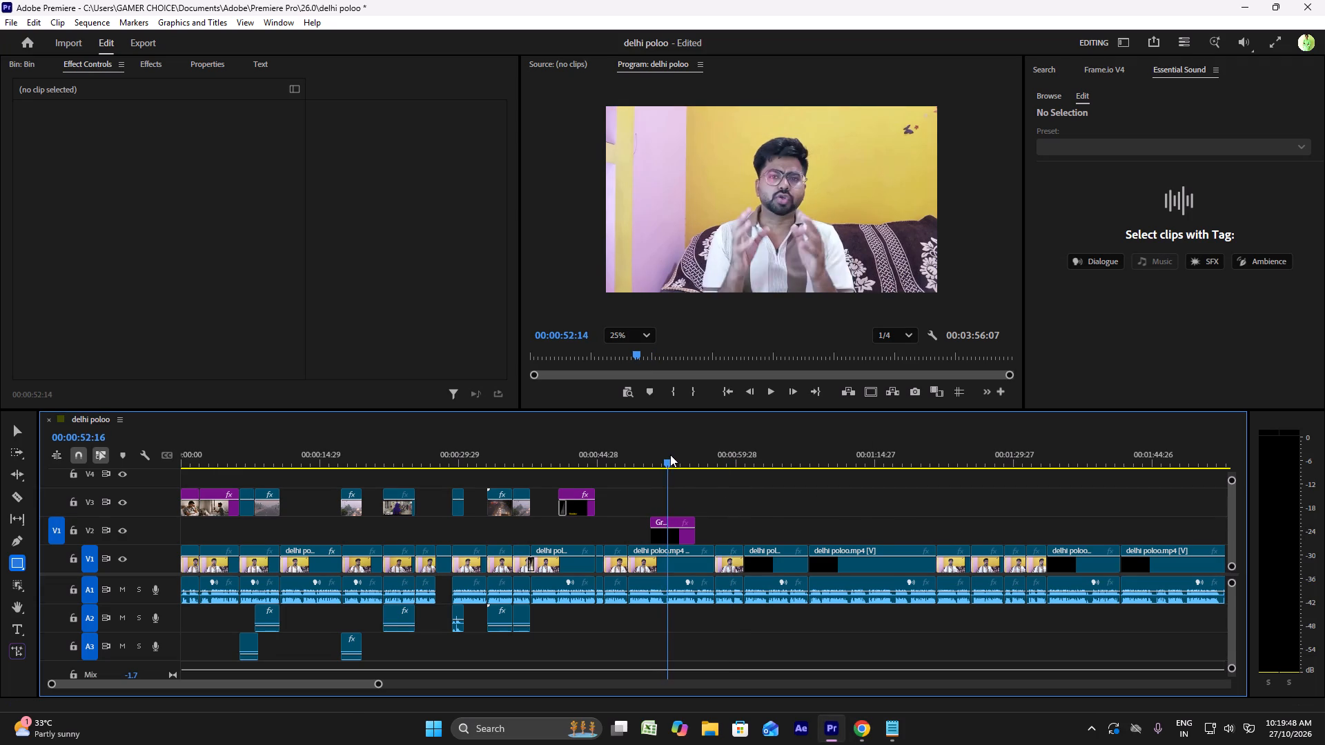
drag(670, 455, 671, 455)
In a new Chrome tab, search YouTube for "how to add a black faded overlay like iman gadzhi in premiere pro".
click(864, 733)
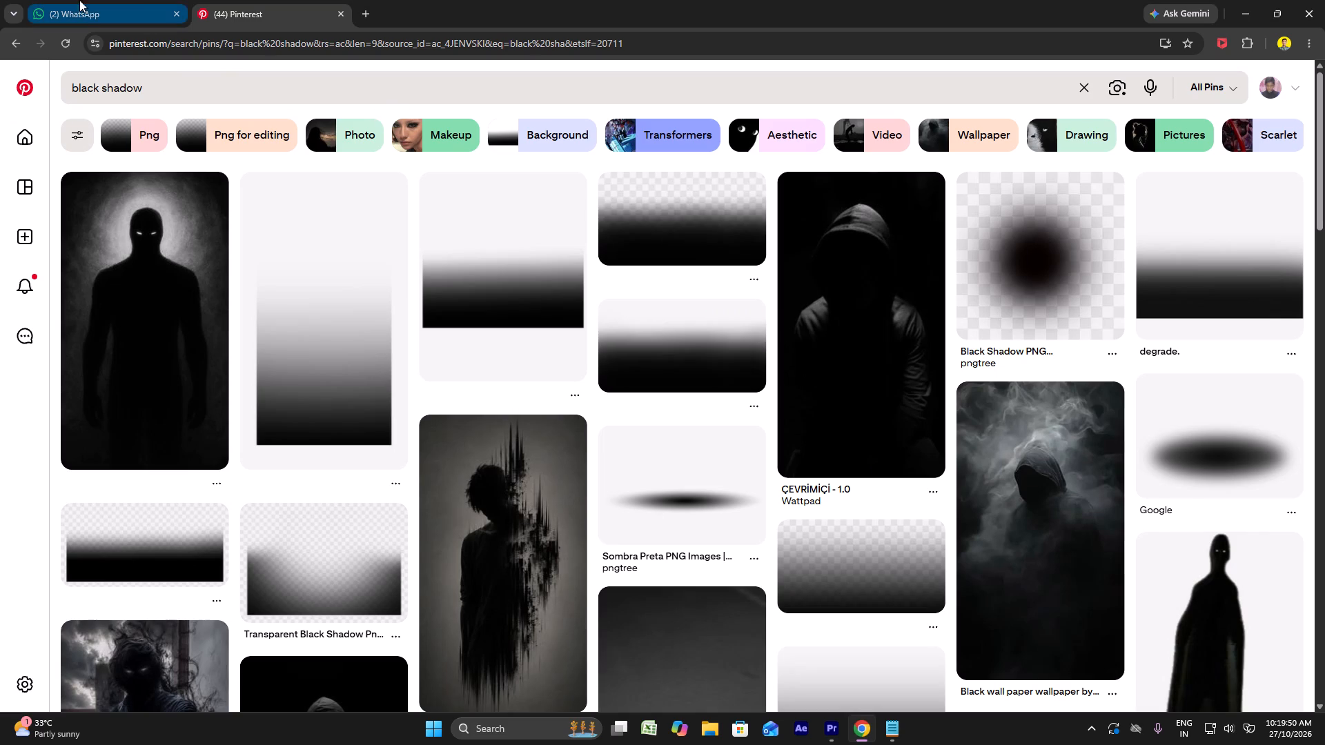
click(372, 17)
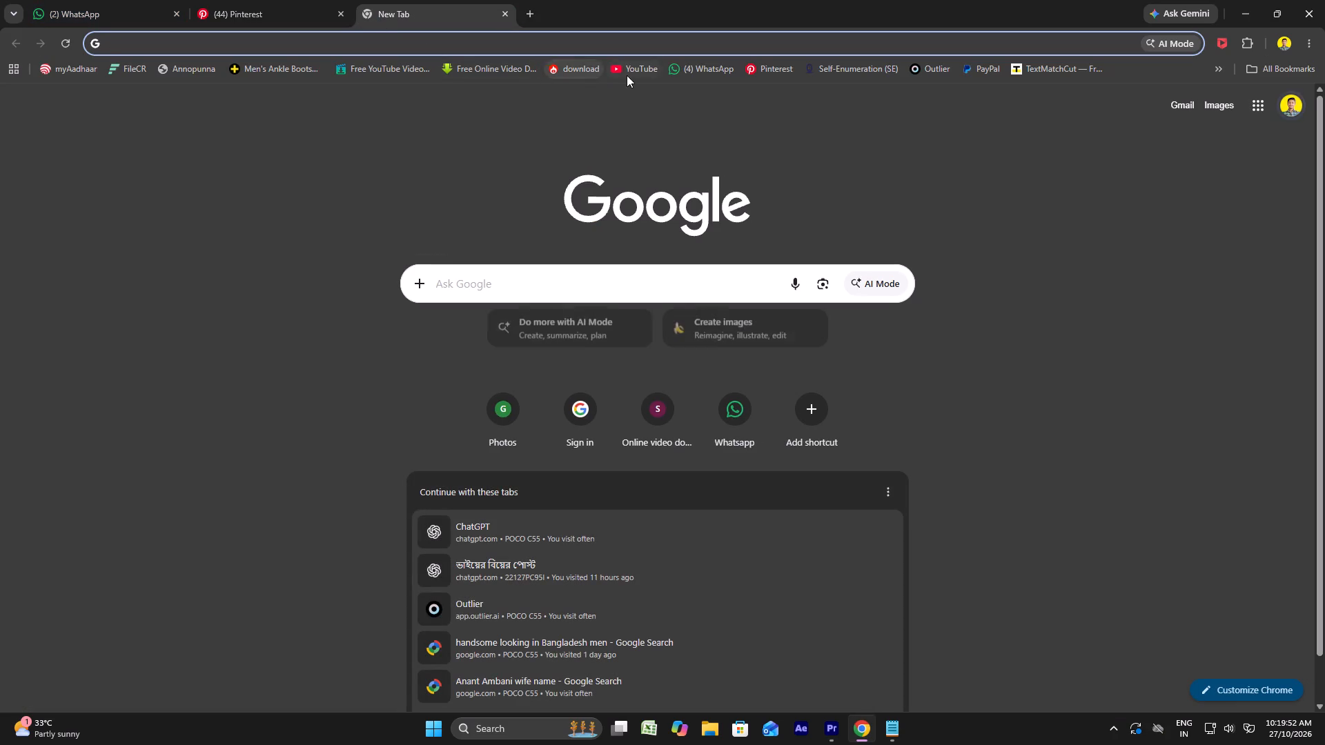
click(629, 74)
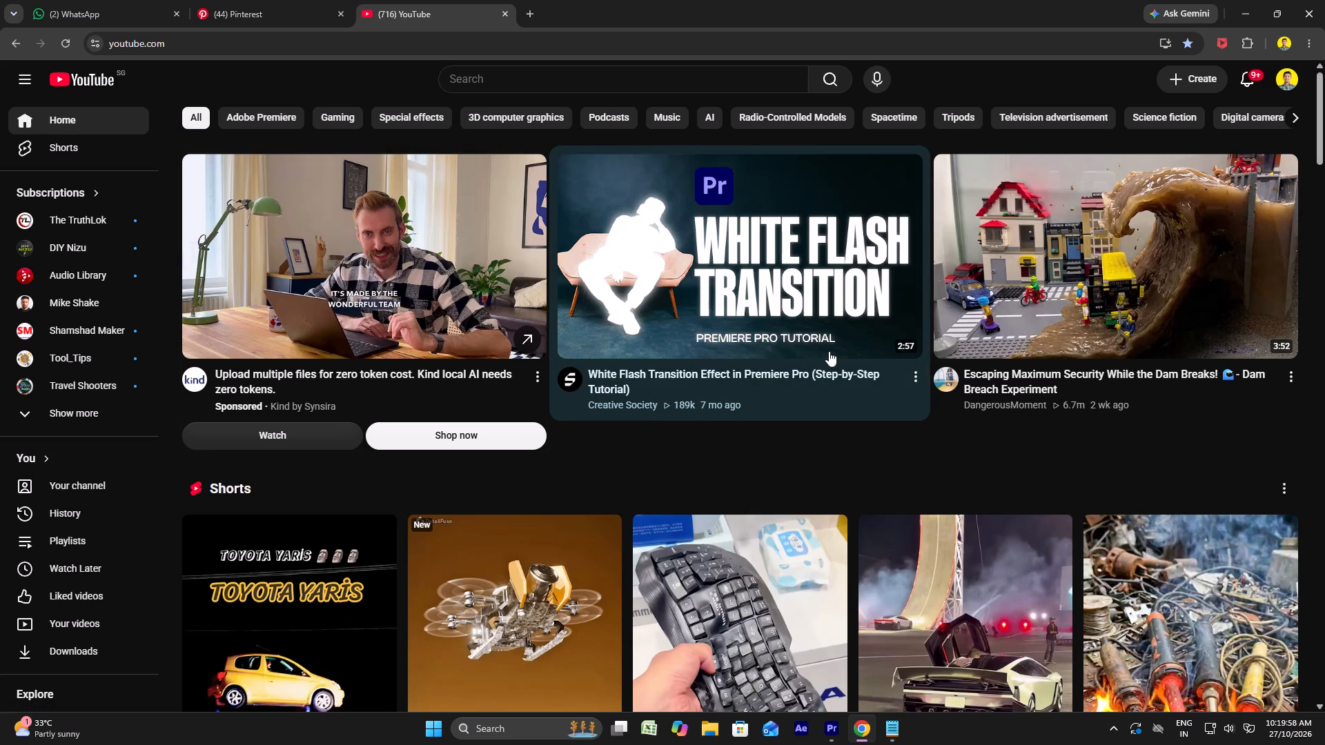
scroll(732, 347, down, 7)
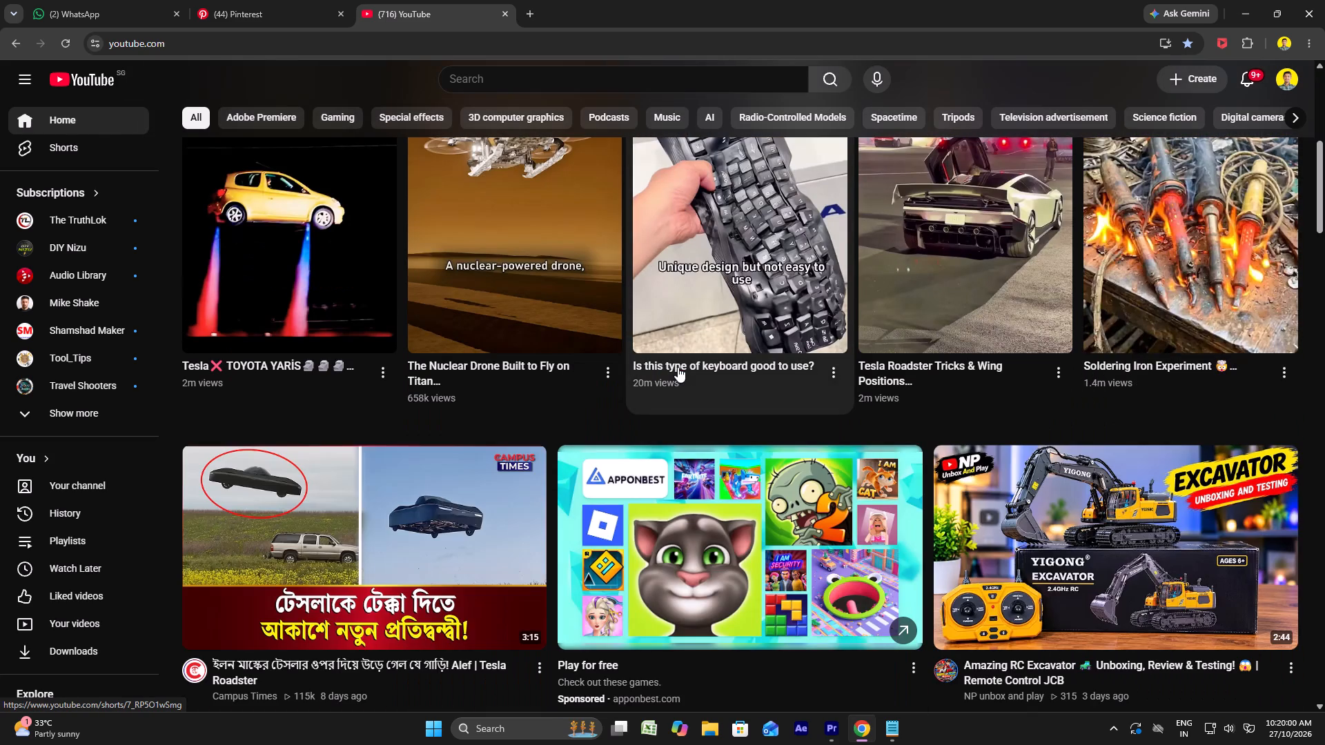
click(638, 81)
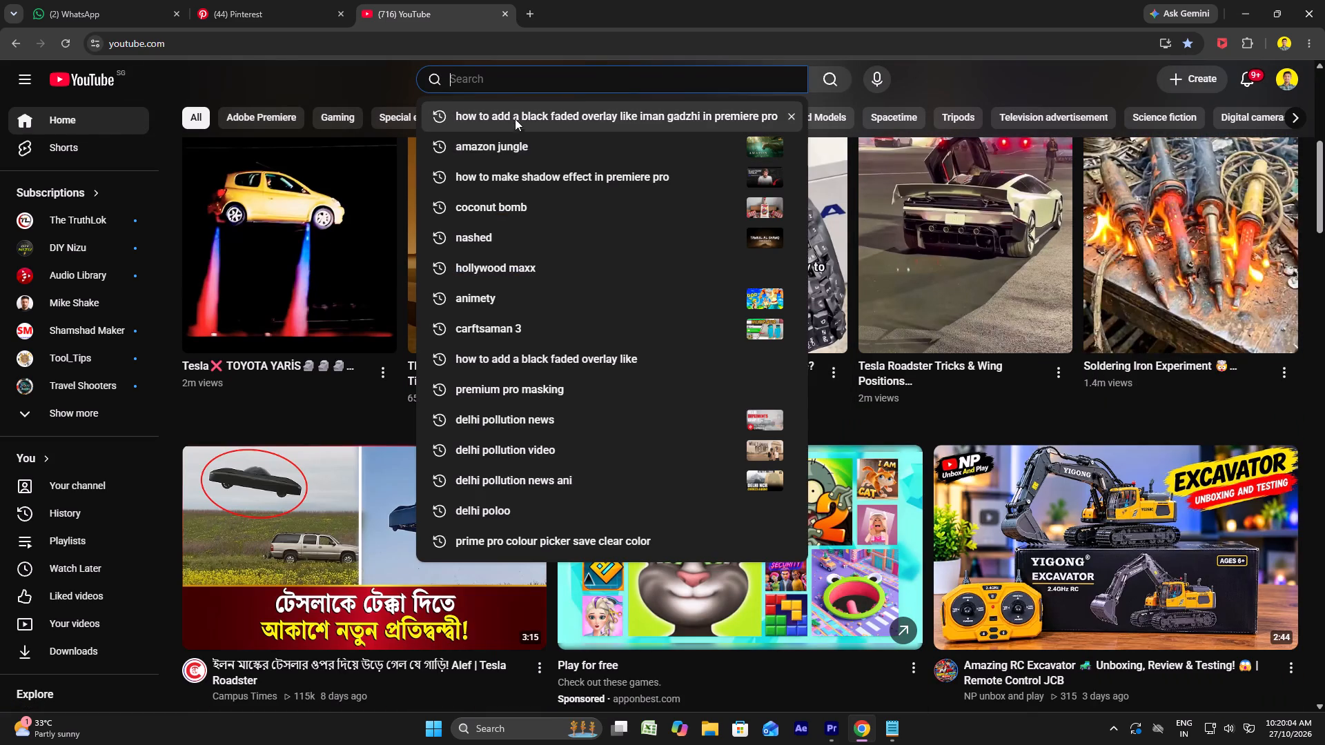
click(516, 117)
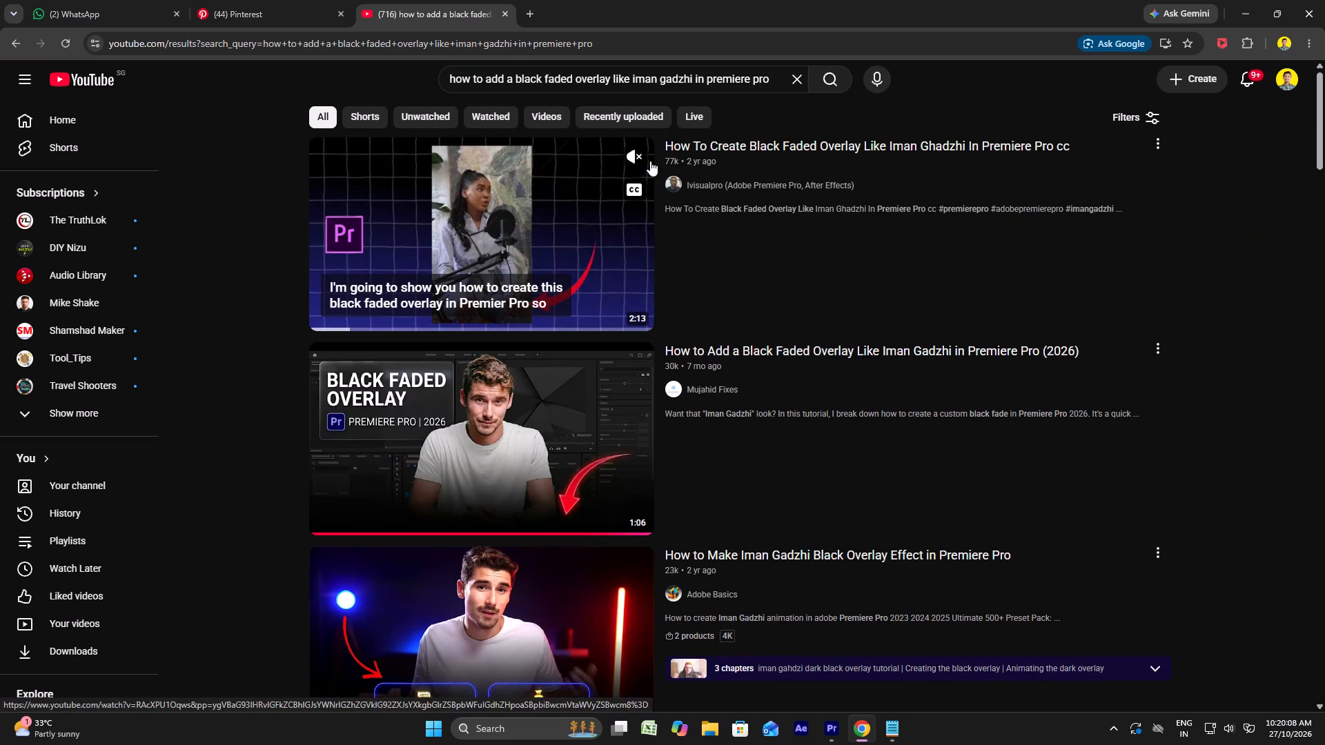
Preview the overlay tutorials and watch the "Black And White Gradient On Video In Adobe" Short, pausing after its Ramp effect step.
click(643, 155)
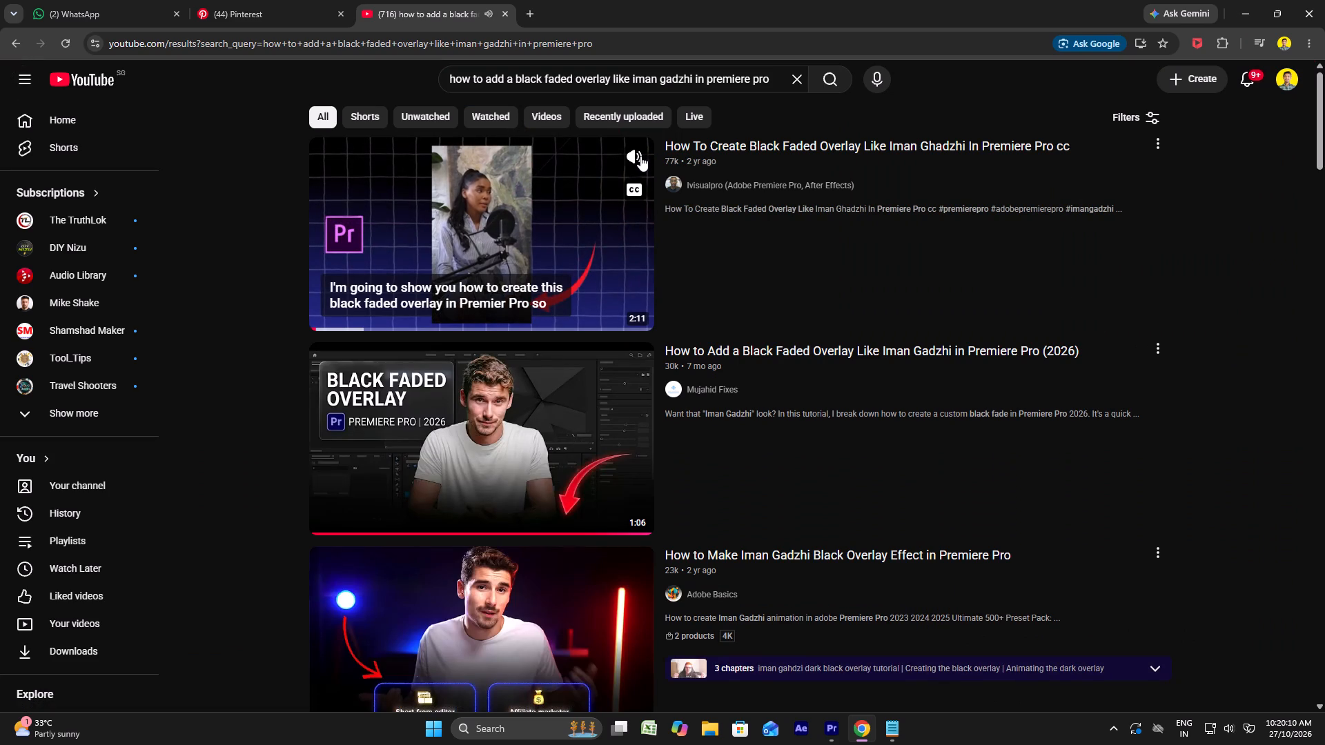
click(640, 156)
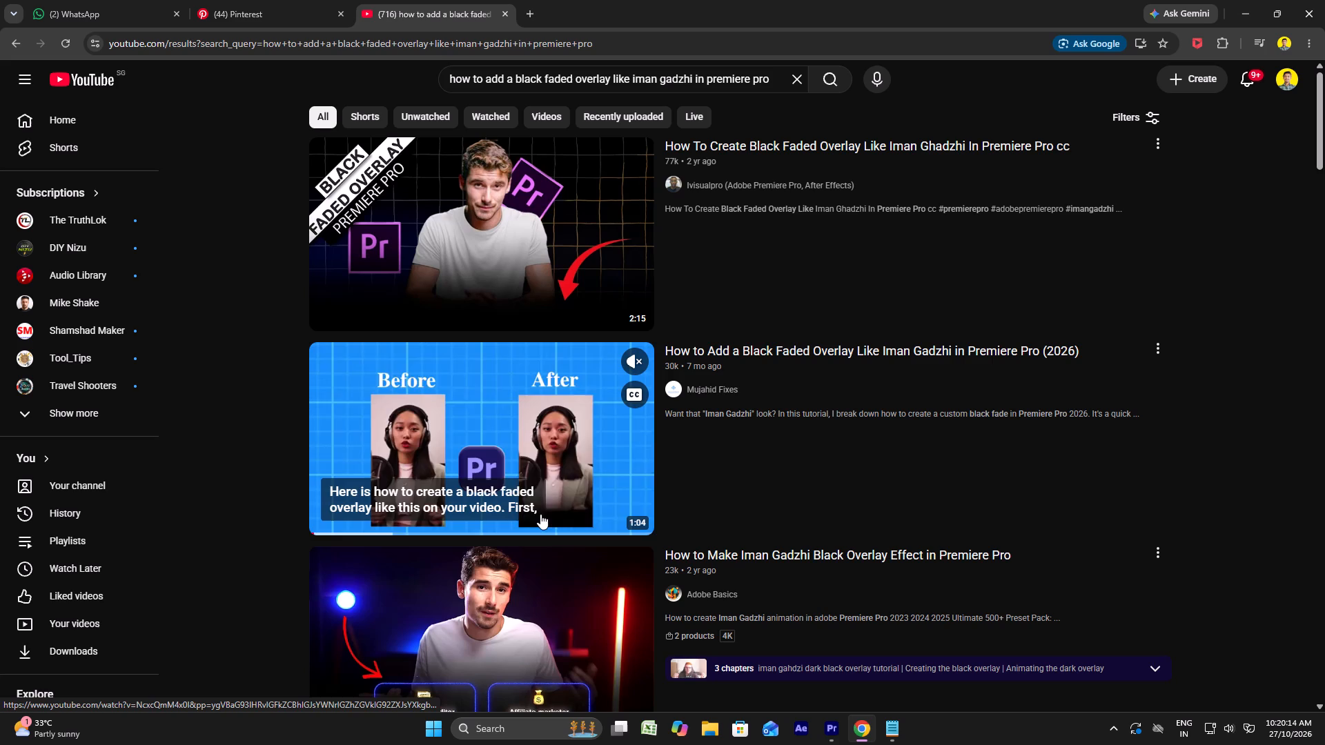
click(633, 367)
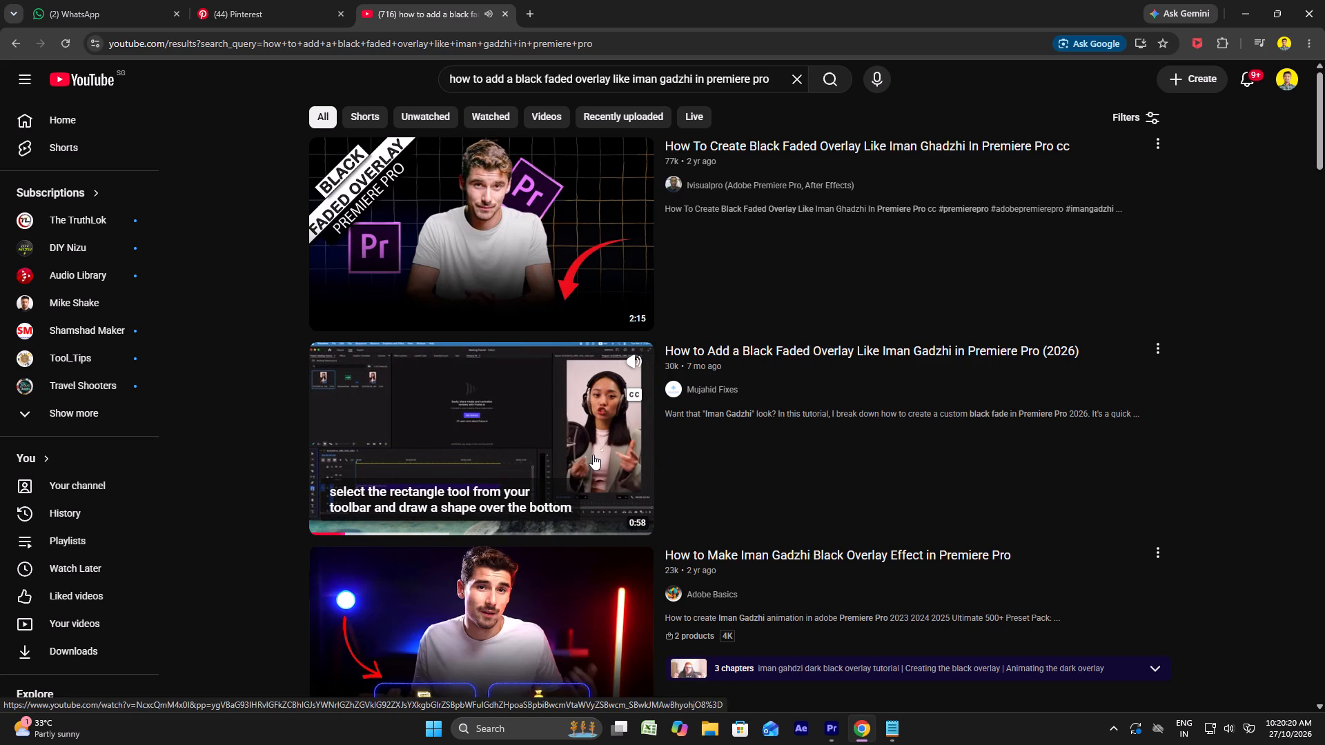
scroll(593, 457, down, 10)
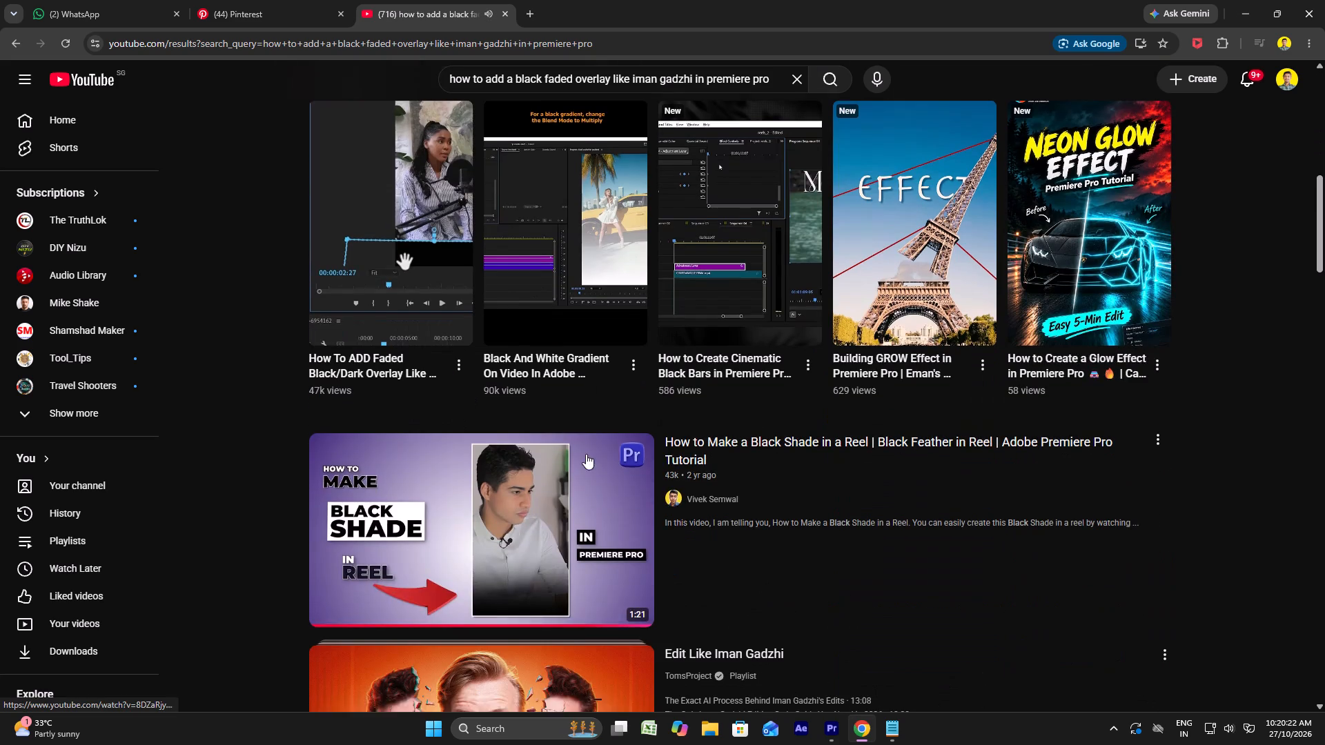
click(601, 288)
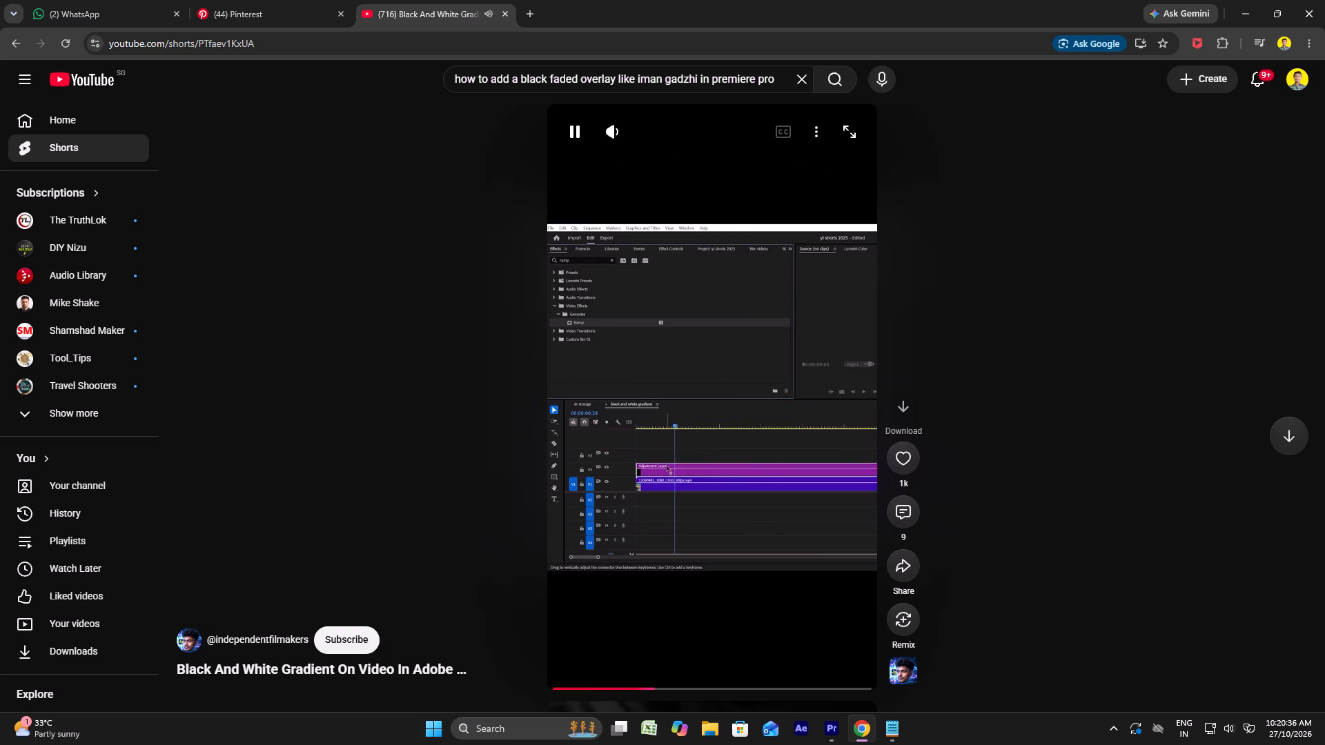
click(602, 247)
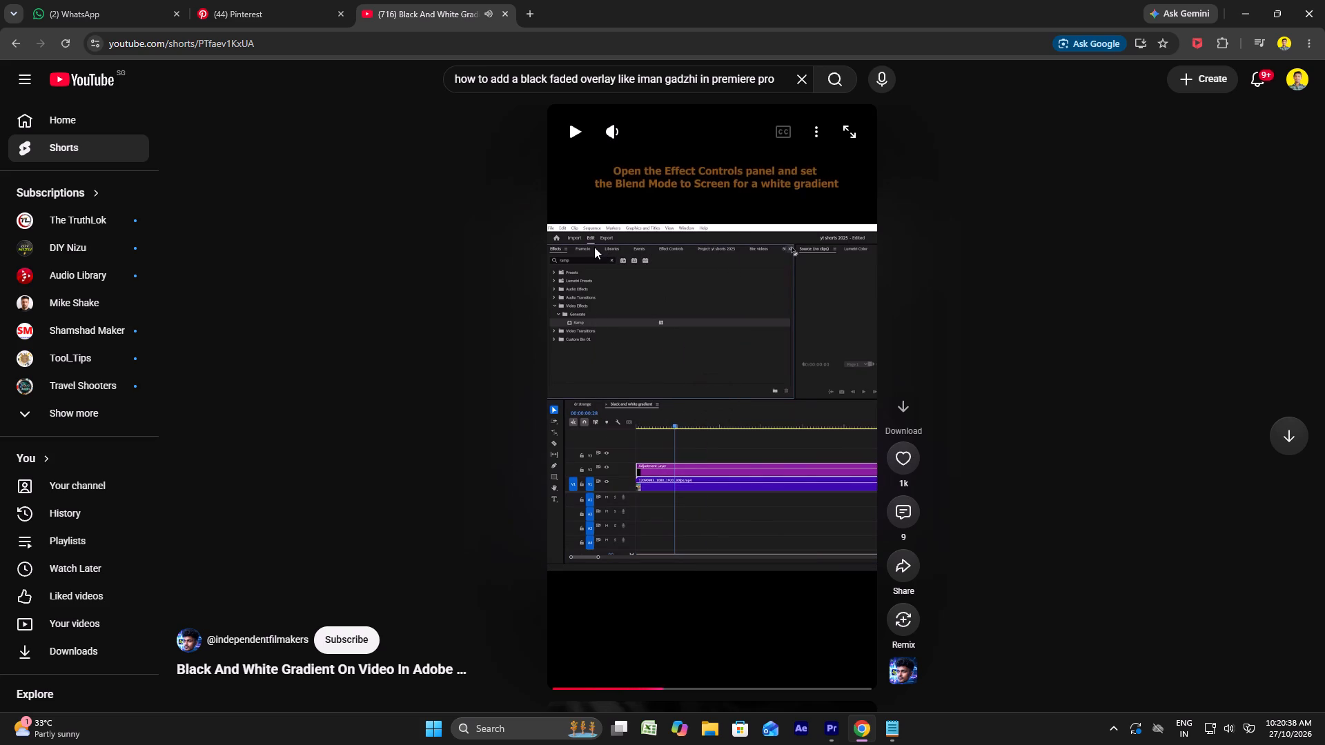
Switch to Premiere, find the Ramp video effect and apply it to the V2 graphic clip near 00:00:52:20.
click(838, 735)
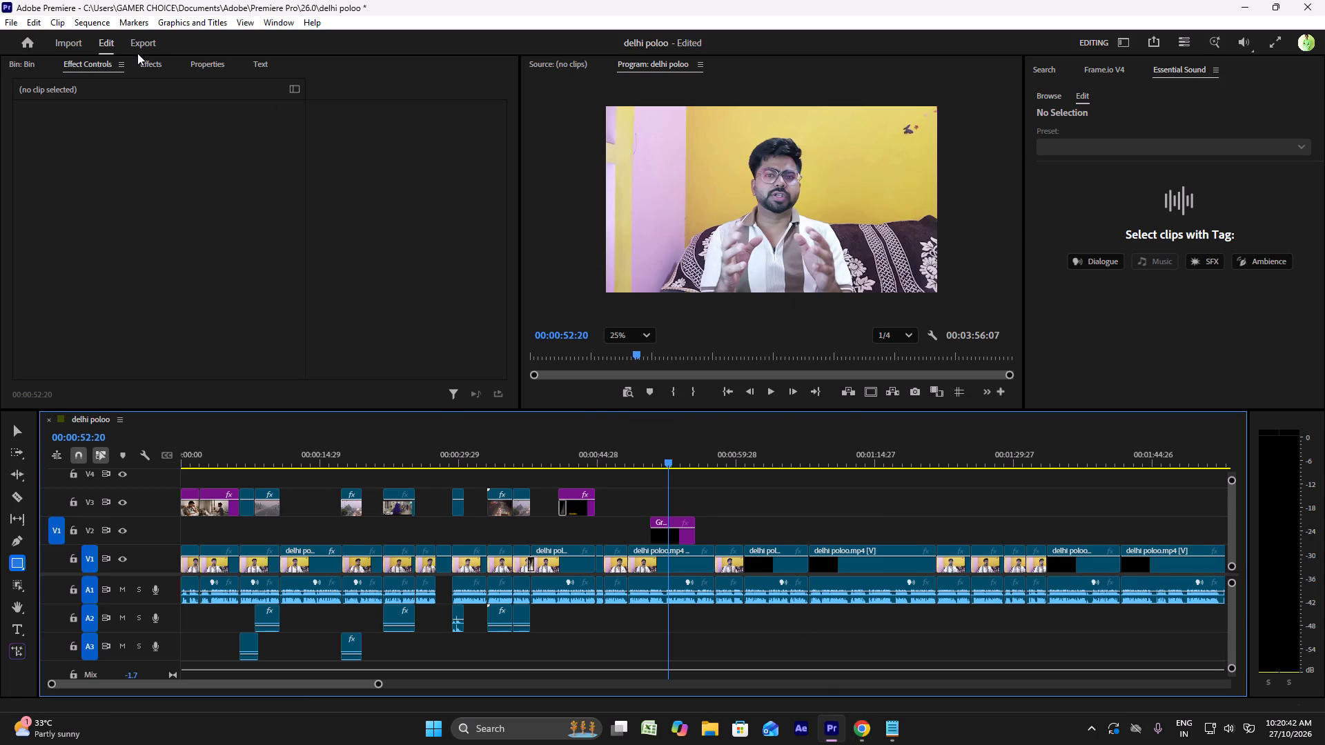
click(139, 61)
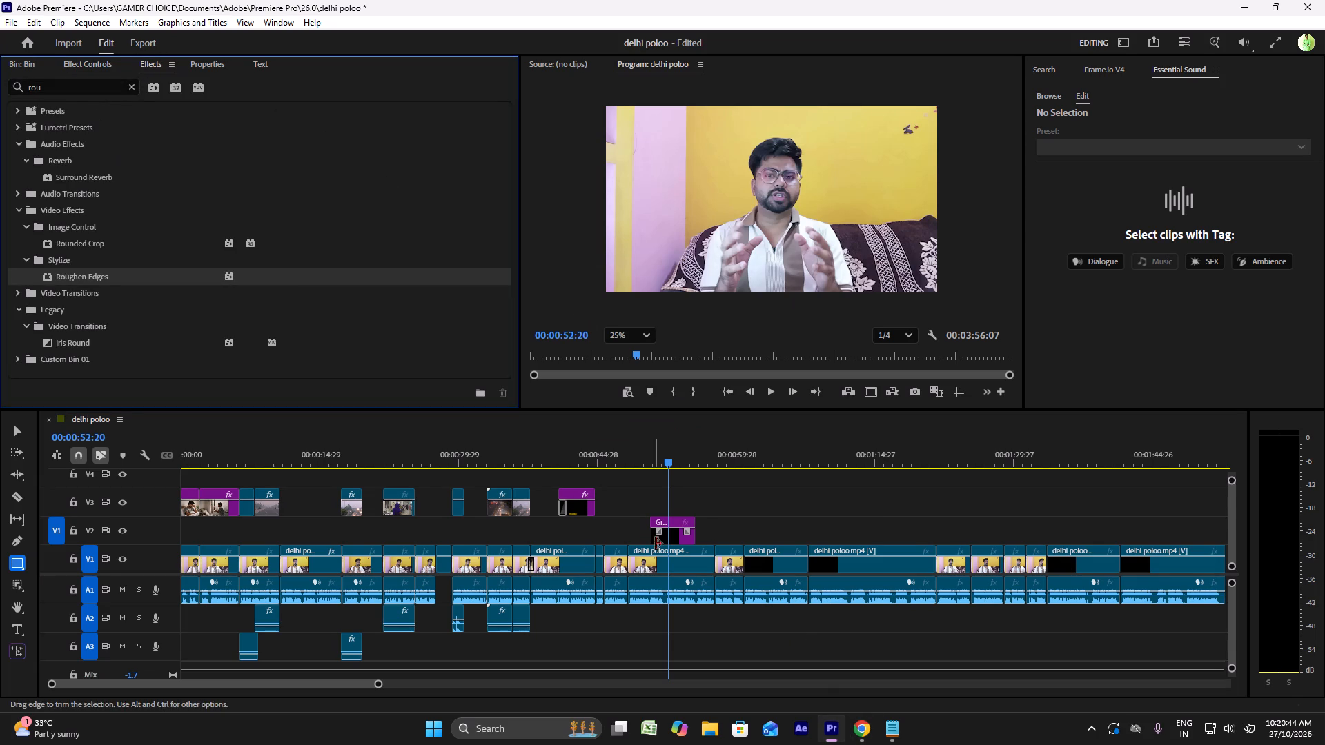
click(666, 537)
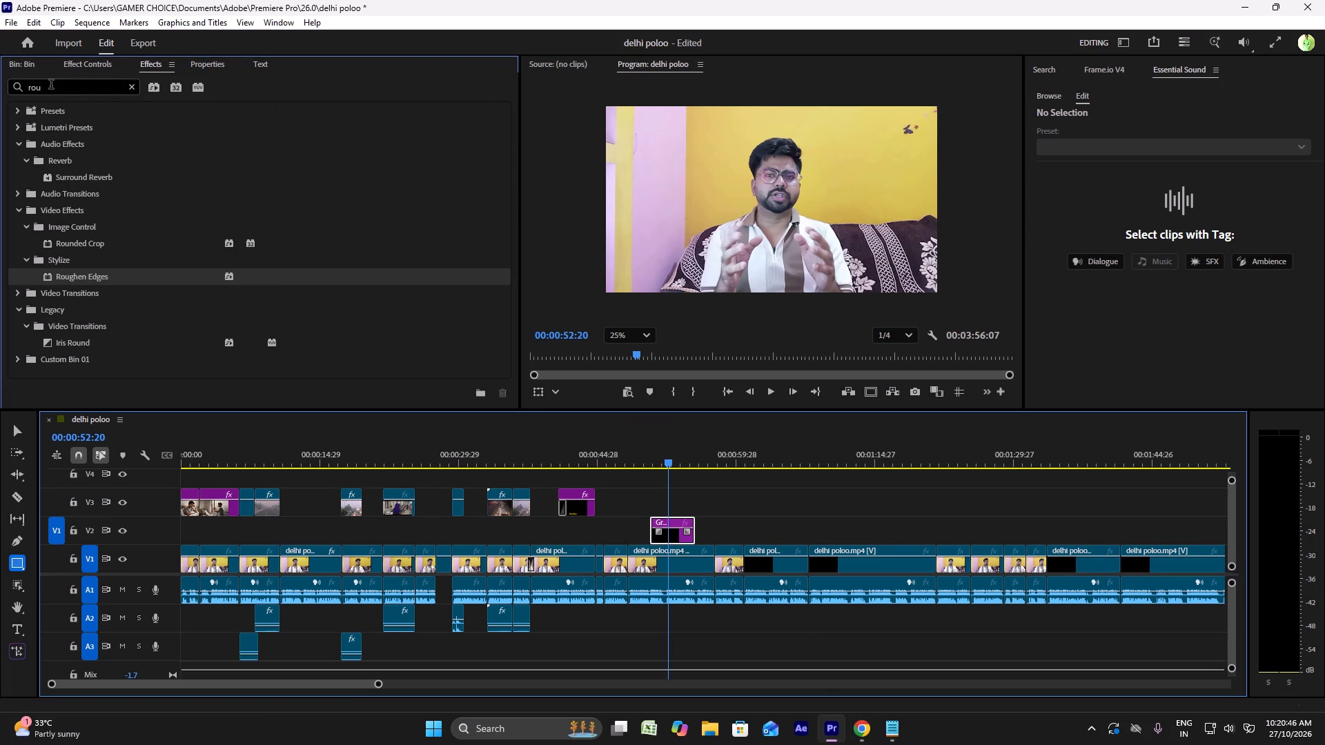
click(51, 86)
key(BackSpace)
key(BackSpace)
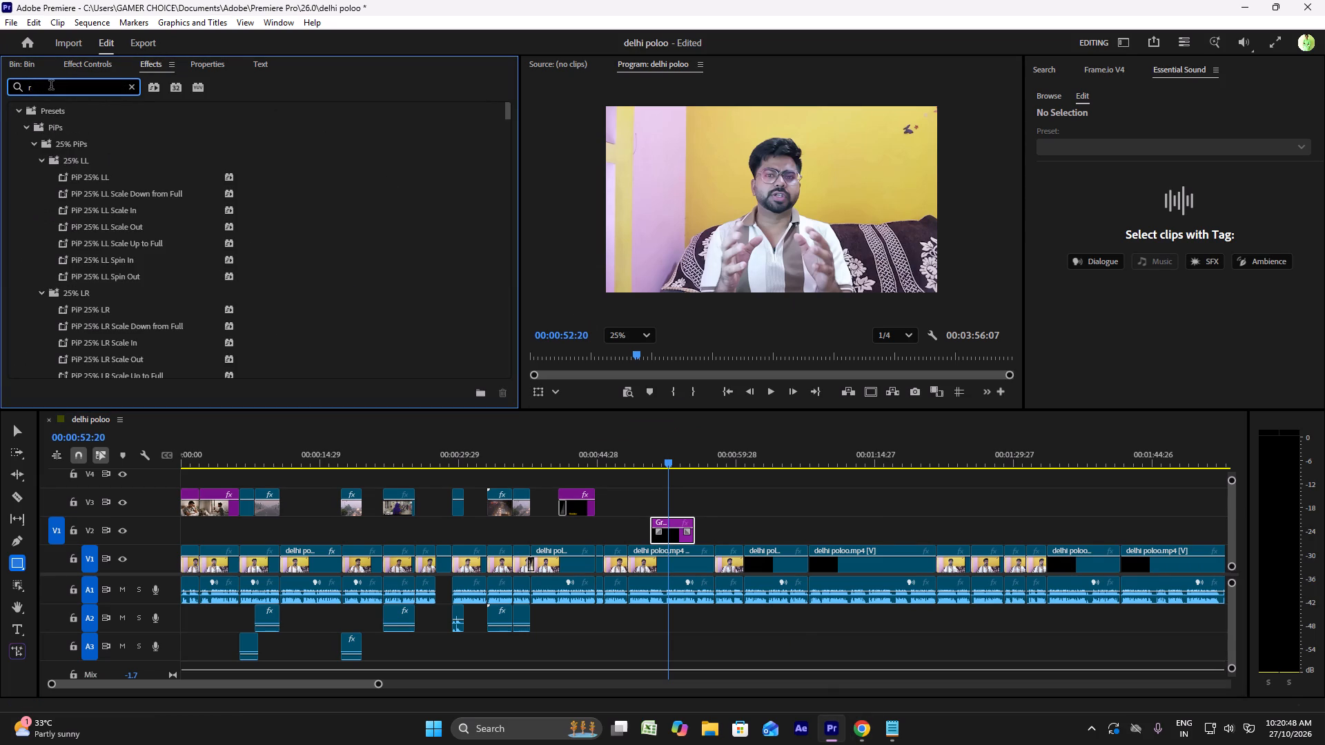
text(amp)
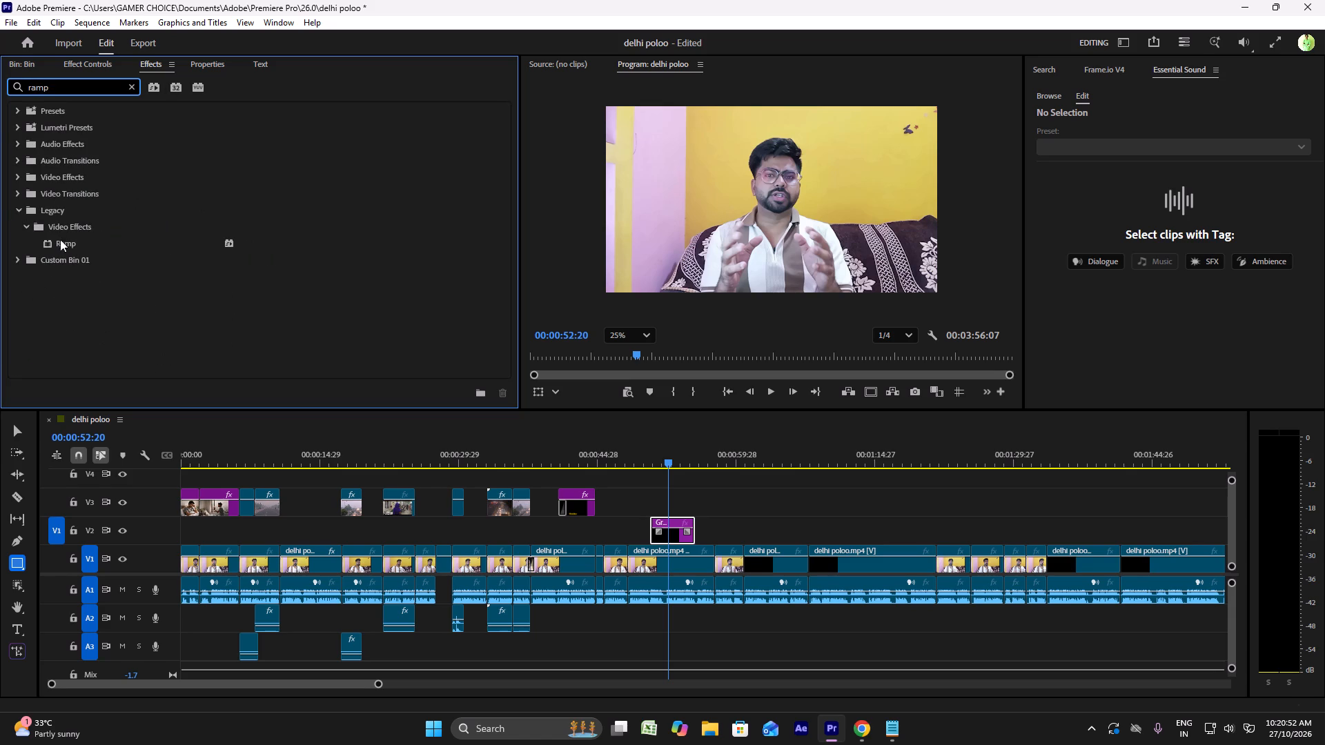
drag(61, 241, 664, 530)
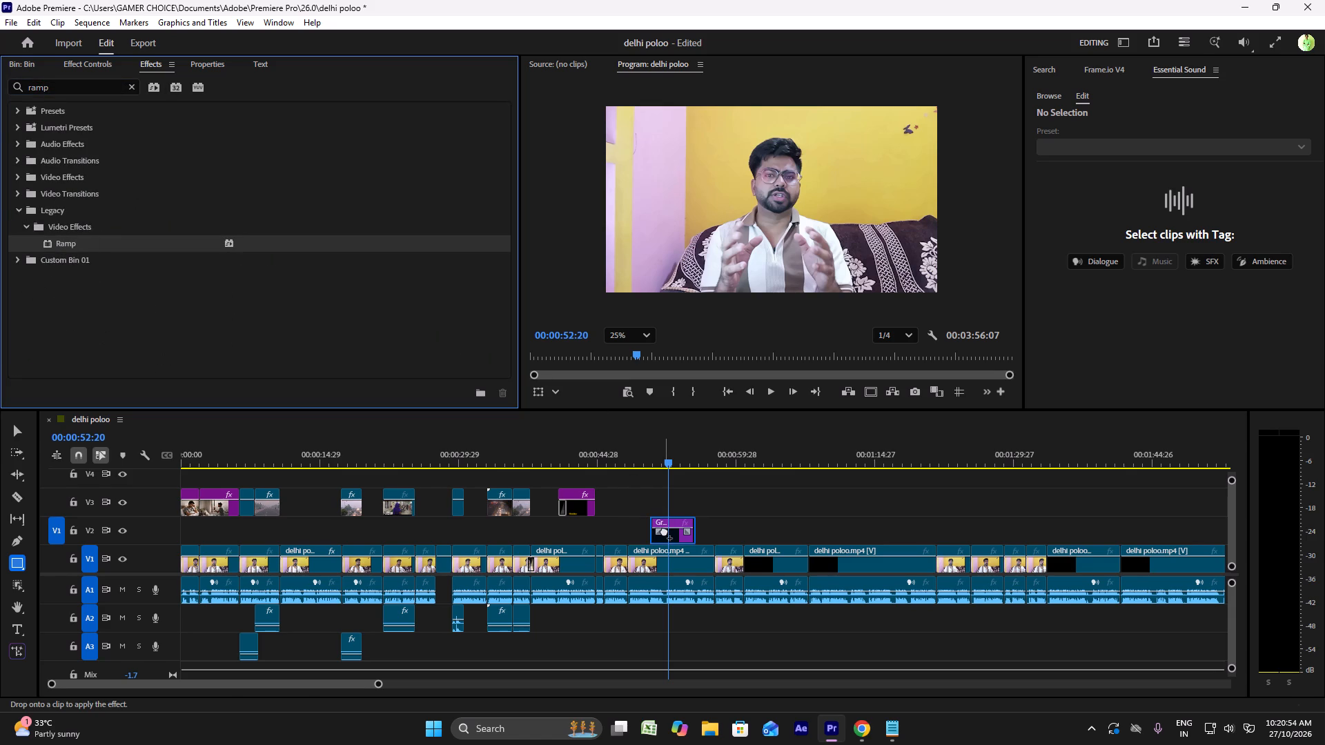
drag(664, 530, 665, 530)
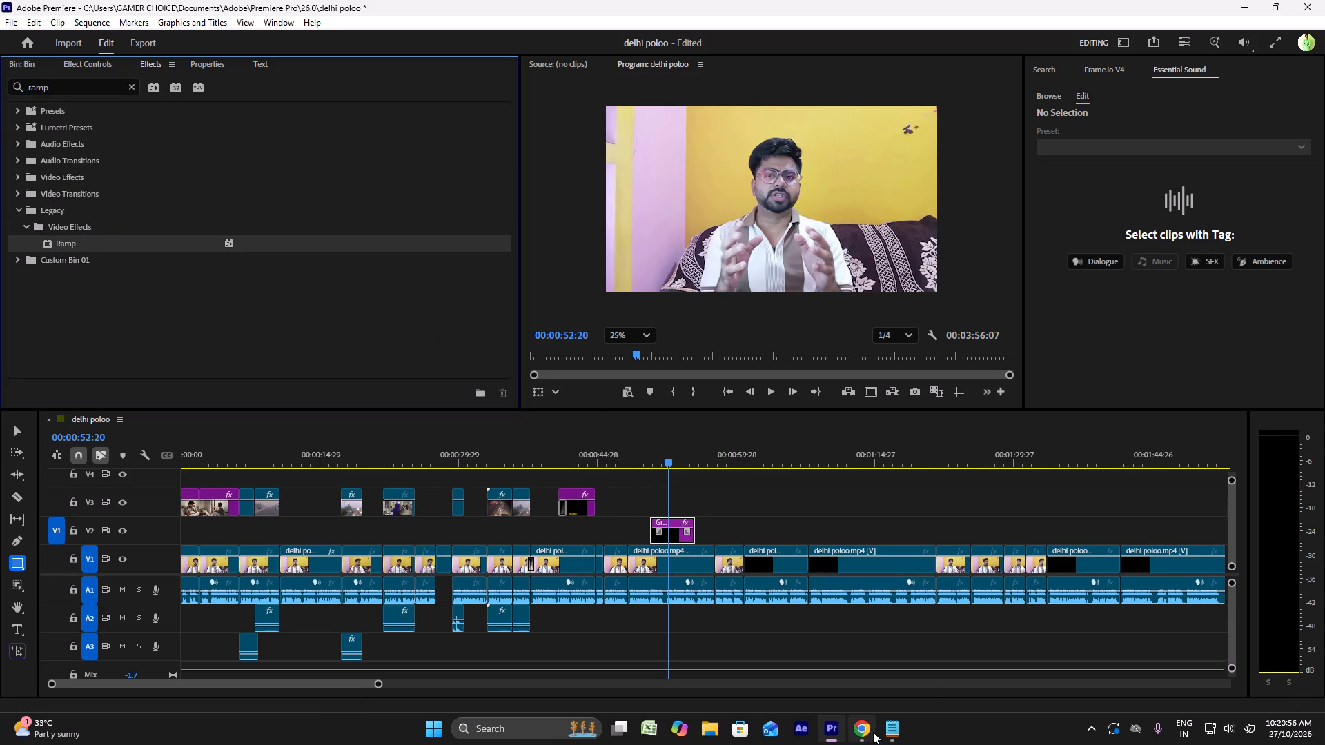
Return to the gradient tutorial in Chrome and watch how the Ramp layer's Blend Mode is set, pausing after the Screen example.
click(872, 730)
key(space)
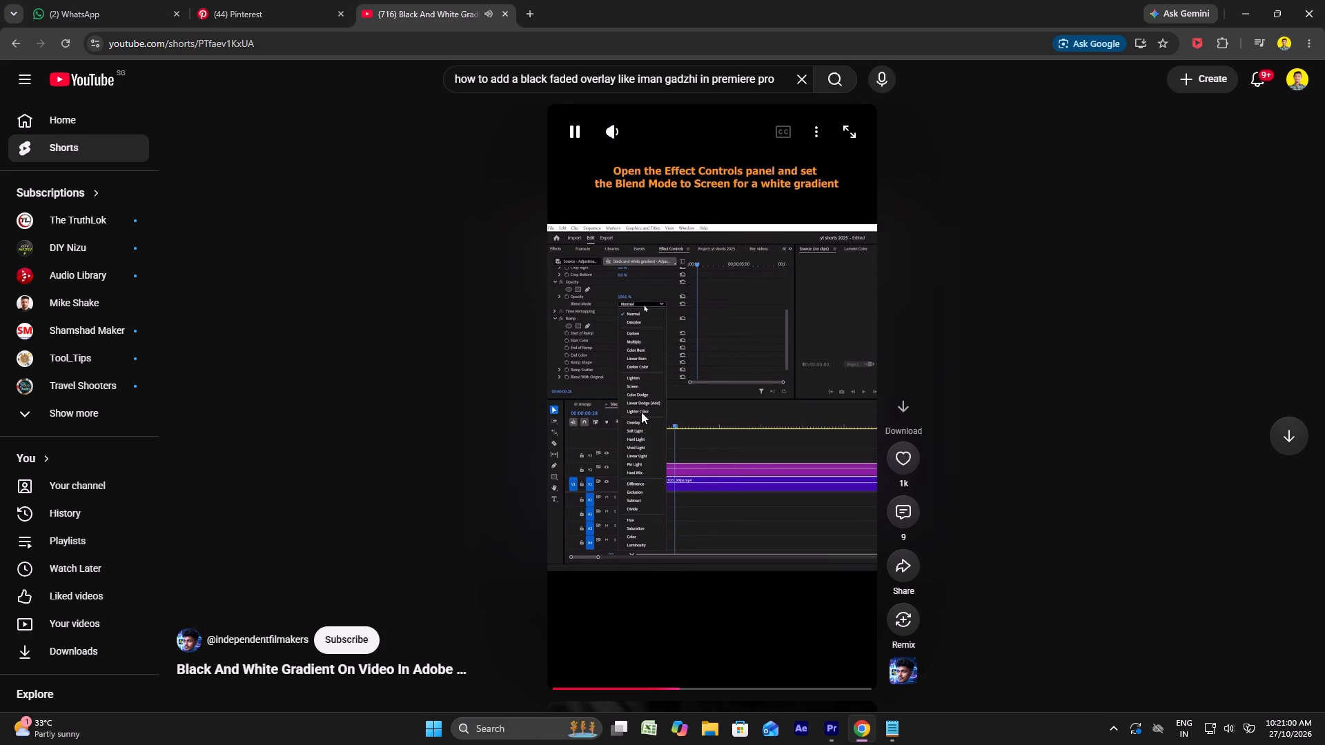
key(space)
key(space)
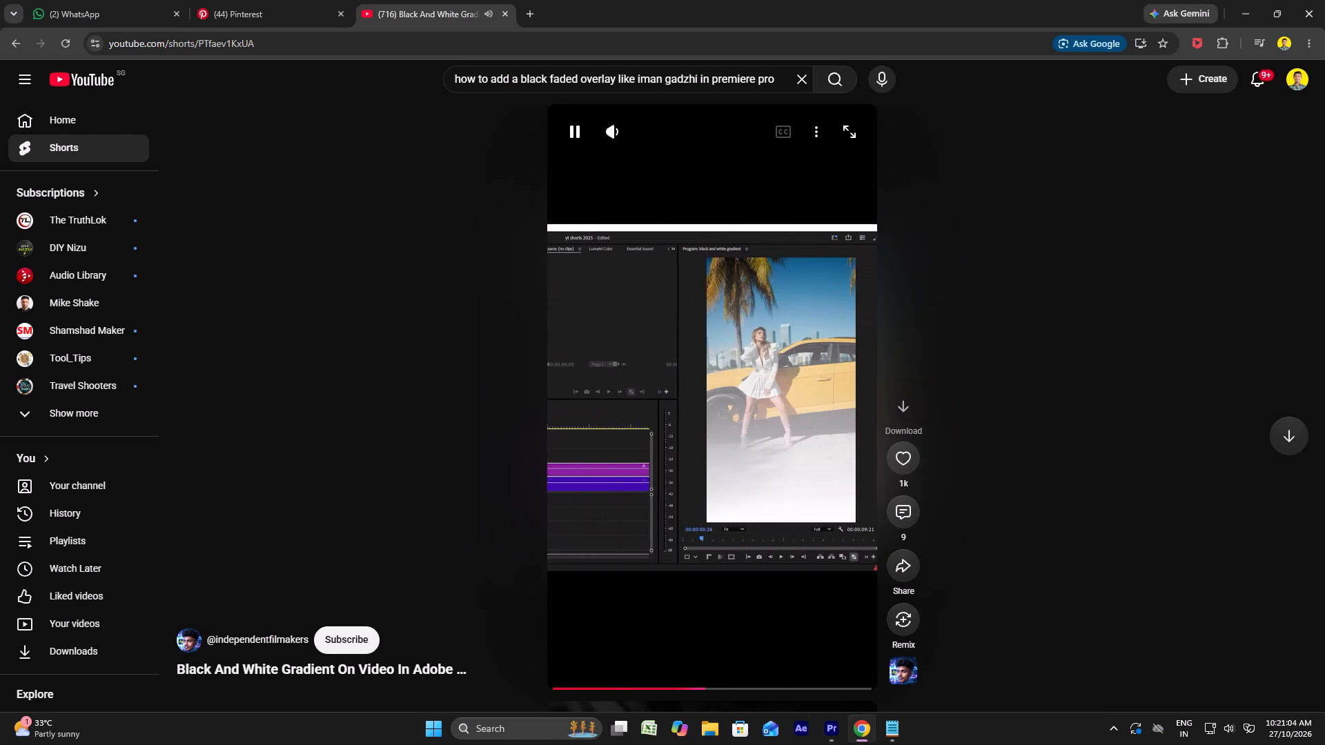
key(space)
Back in Premiere, compare the title frame at 00:00:43:04 with the V2 graphic's frame at 00:00:52:18.
click(833, 720)
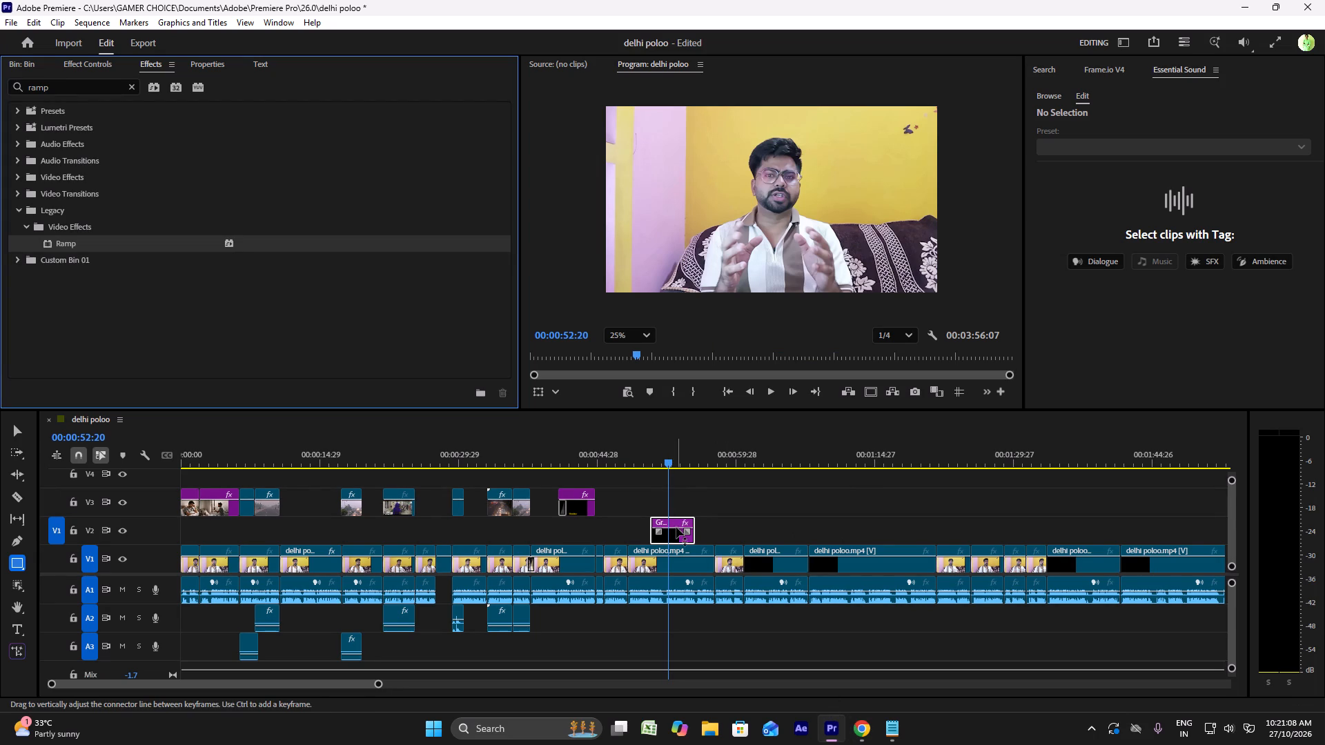
drag(676, 528, 675, 510)
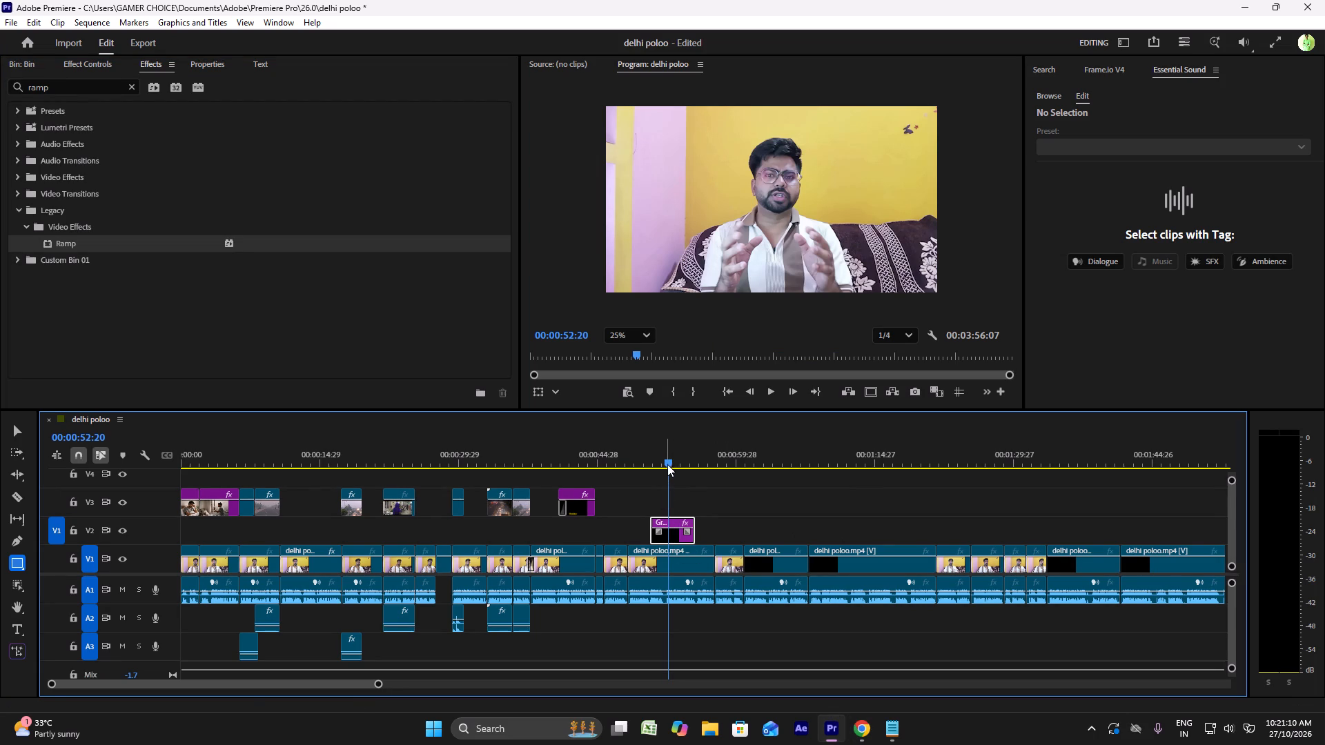
click(578, 454)
drag(578, 453, 583, 453)
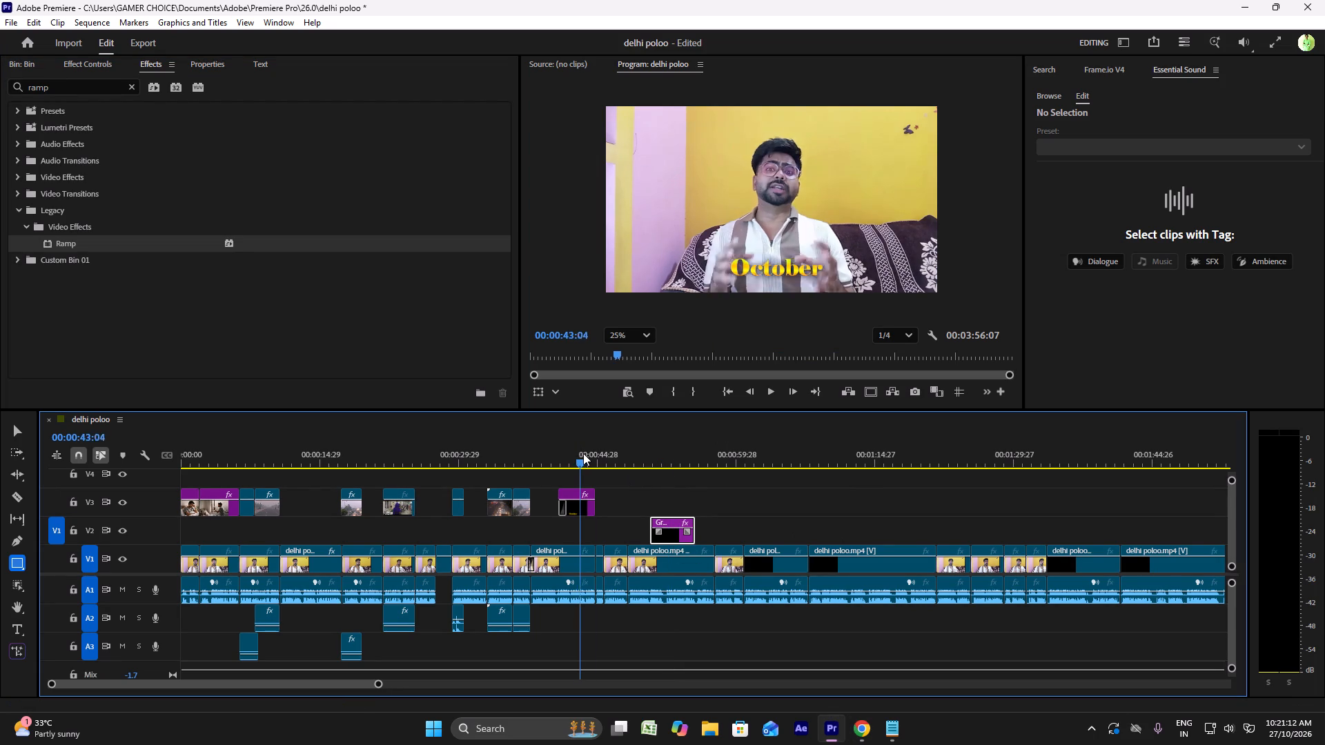
drag(583, 453, 669, 449)
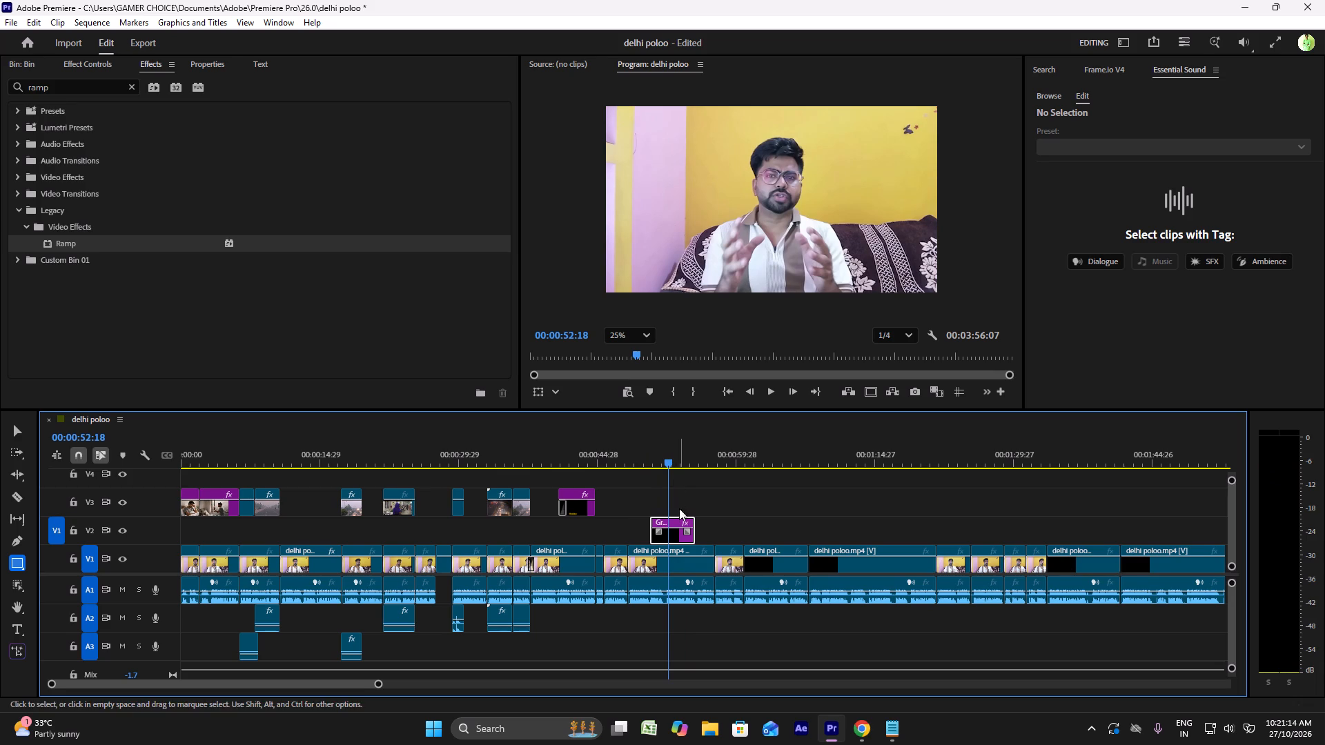
Delete the graphic clip with the Ramp effect from track V2.
click(70, 59)
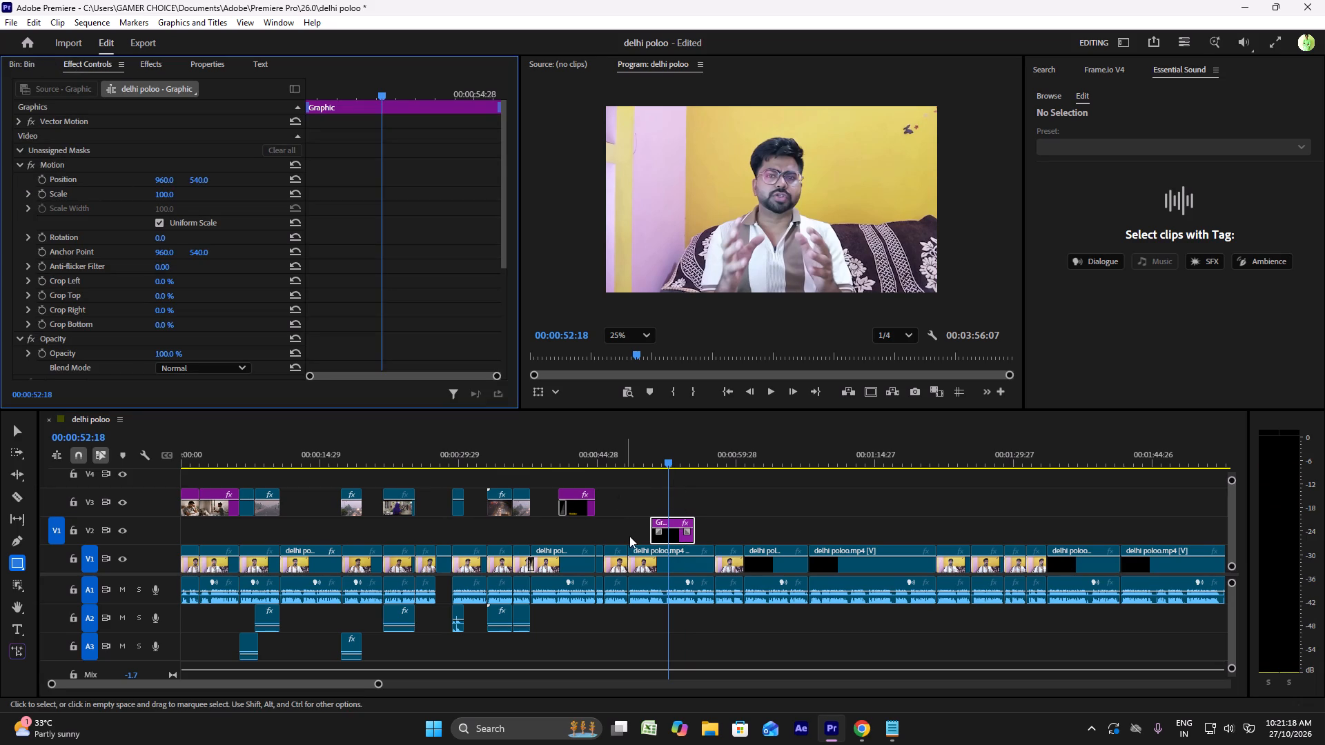
key(Delete)
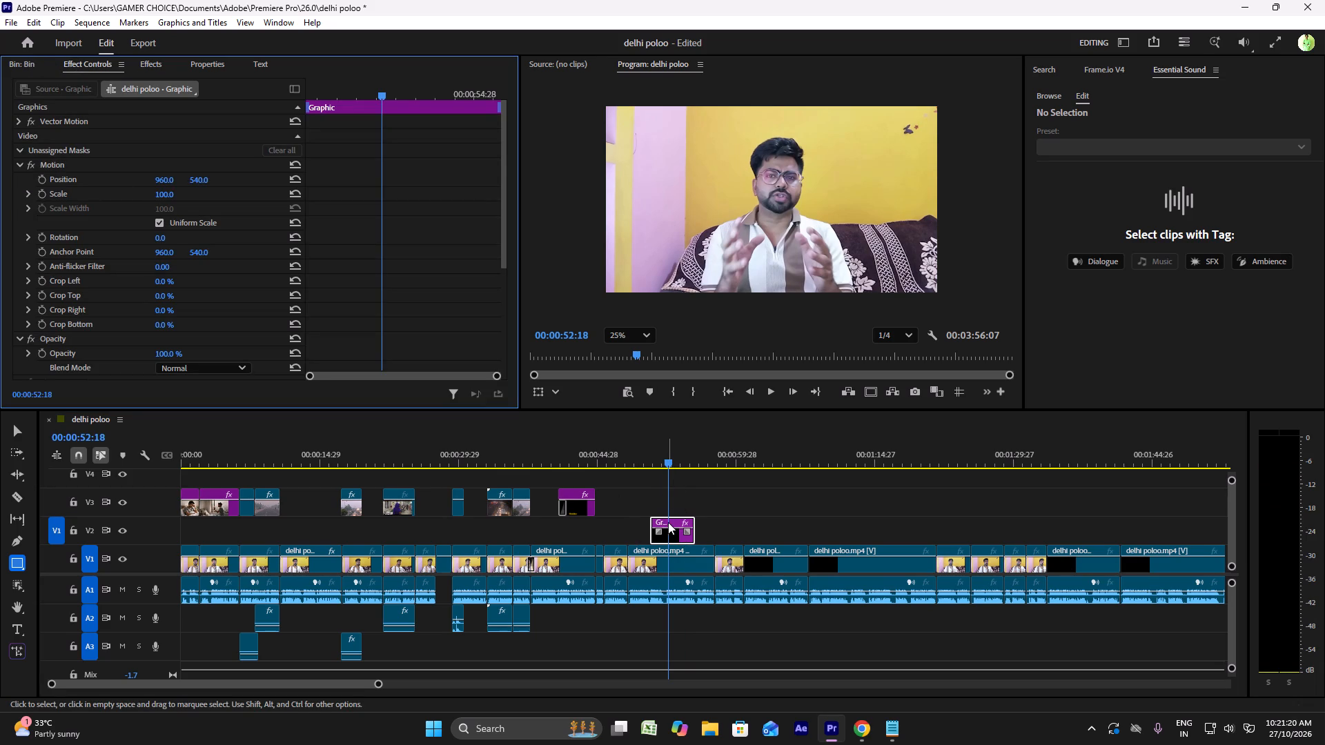
right_click(668, 522)
click(725, 84)
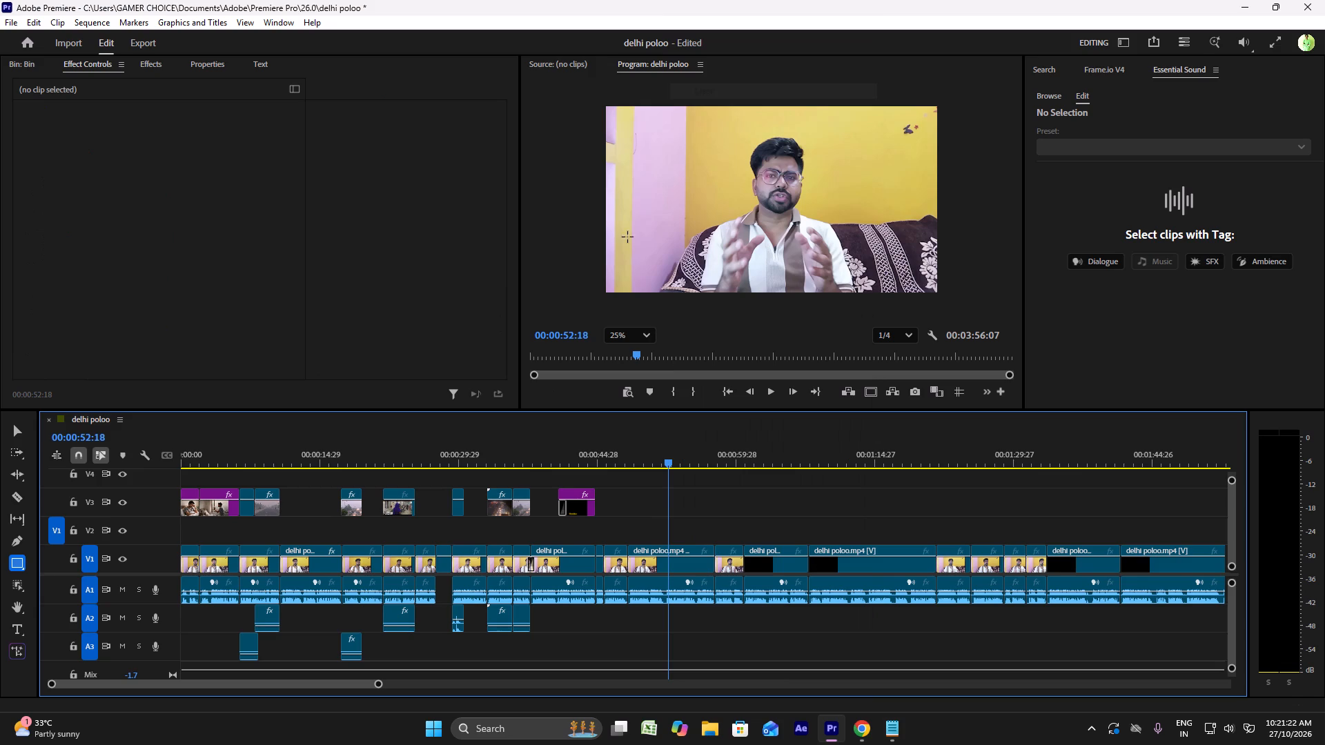
Place the black Color Matte from the bin on track V2, where the graphic clip was.
click(19, 71)
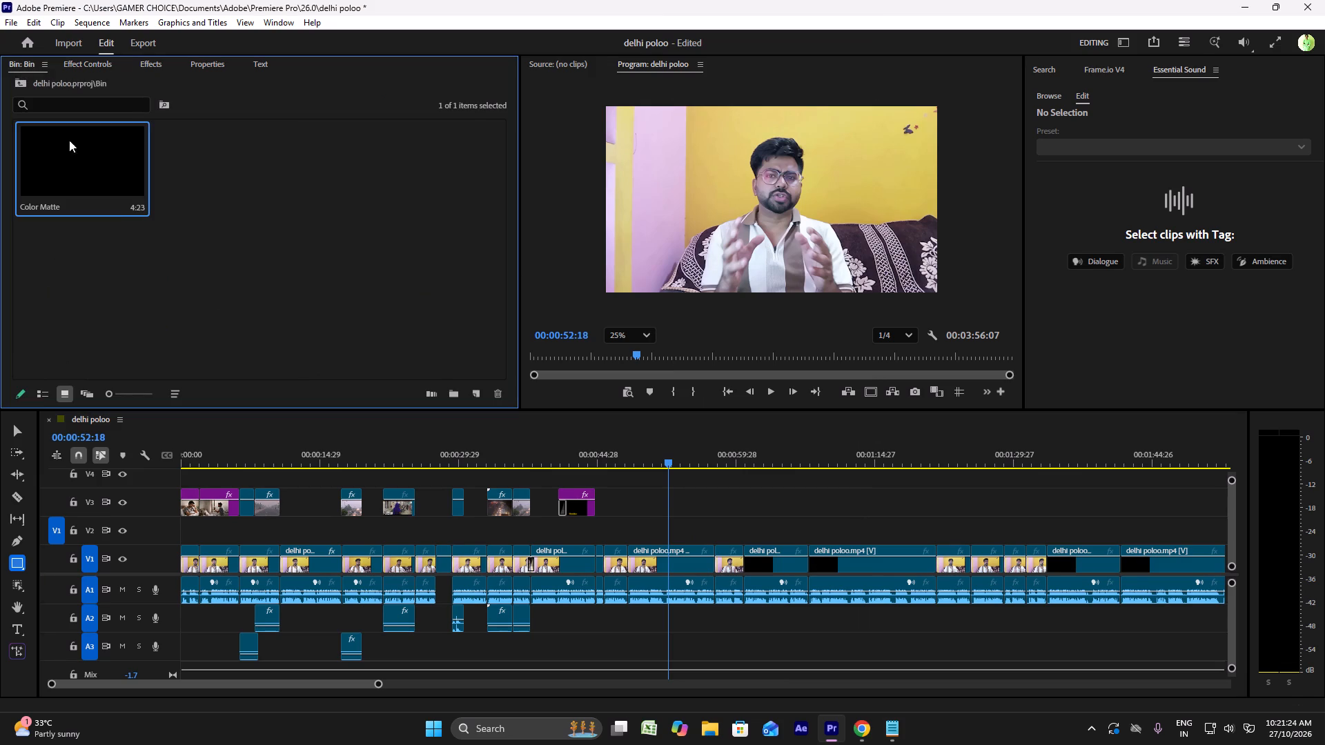
drag(58, 165, 649, 519)
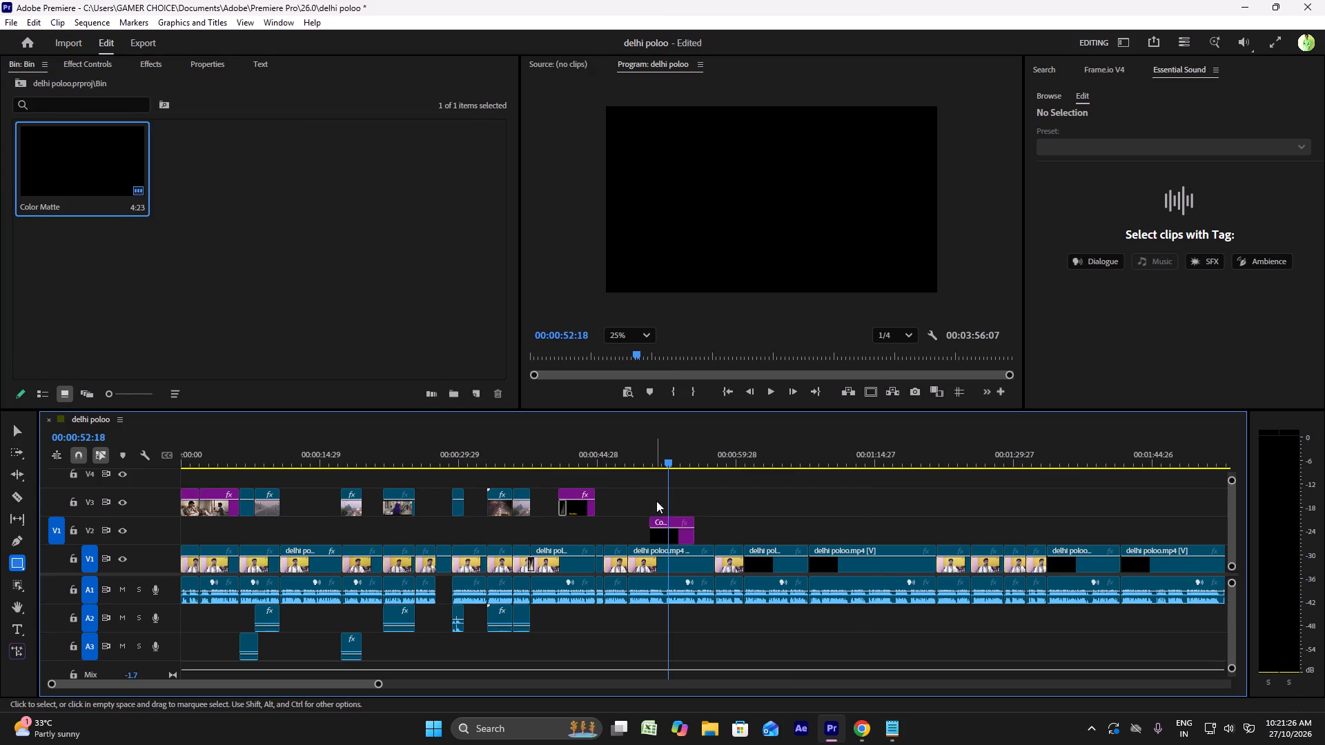
click(660, 468)
Apply the Ramp video effect to the Color Matte clip on V2.
click(663, 521)
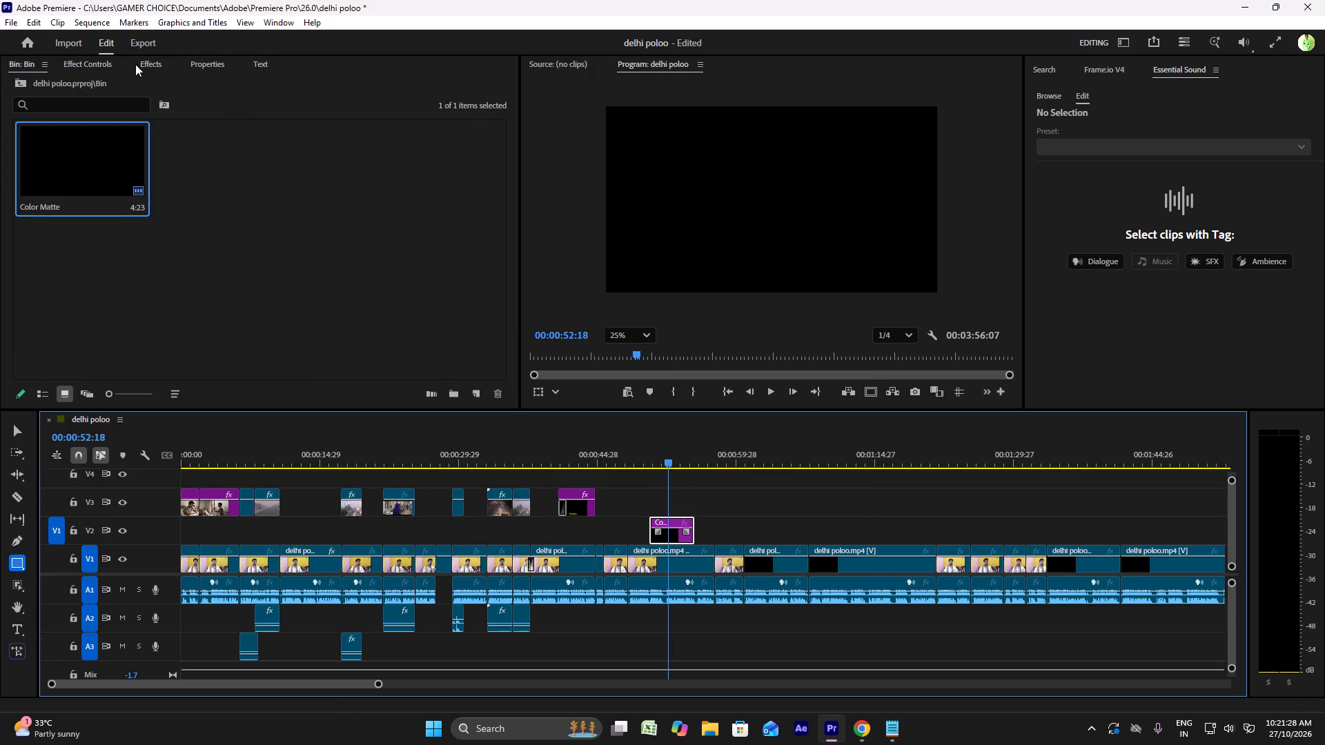
click(80, 65)
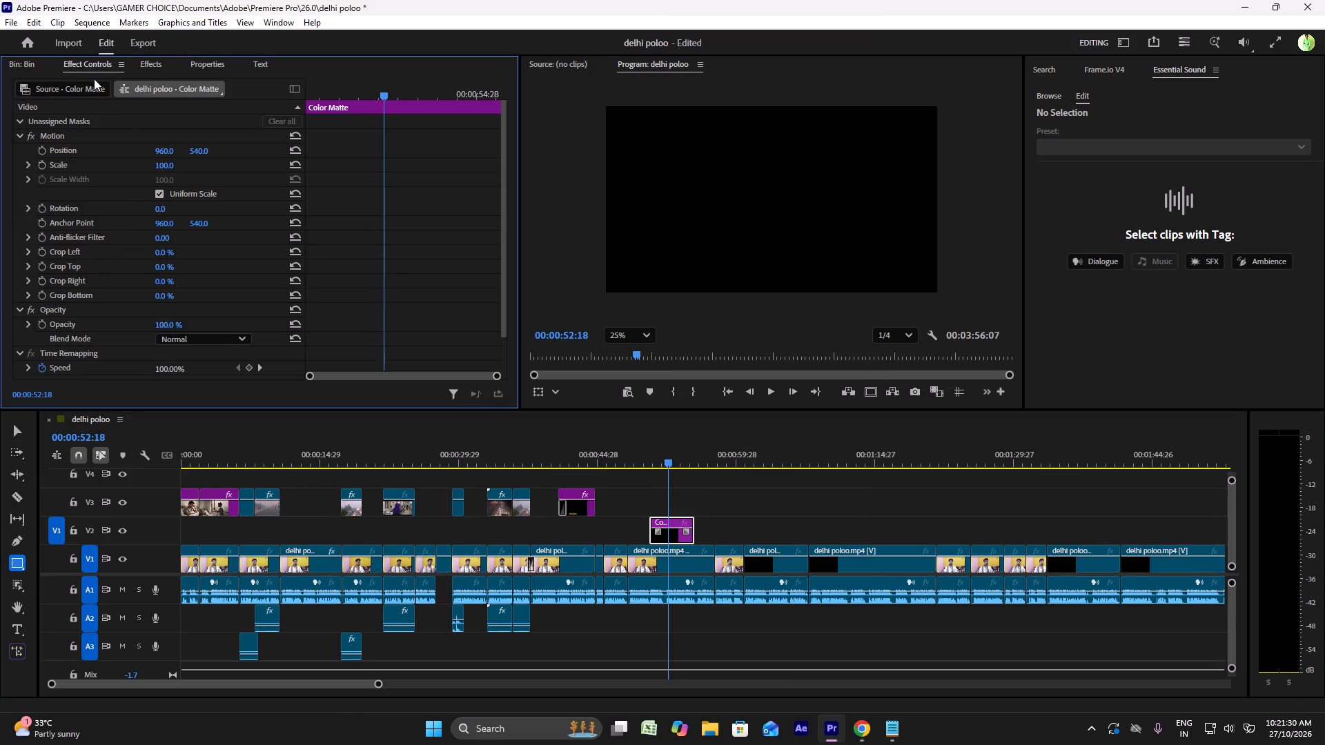
click(148, 64)
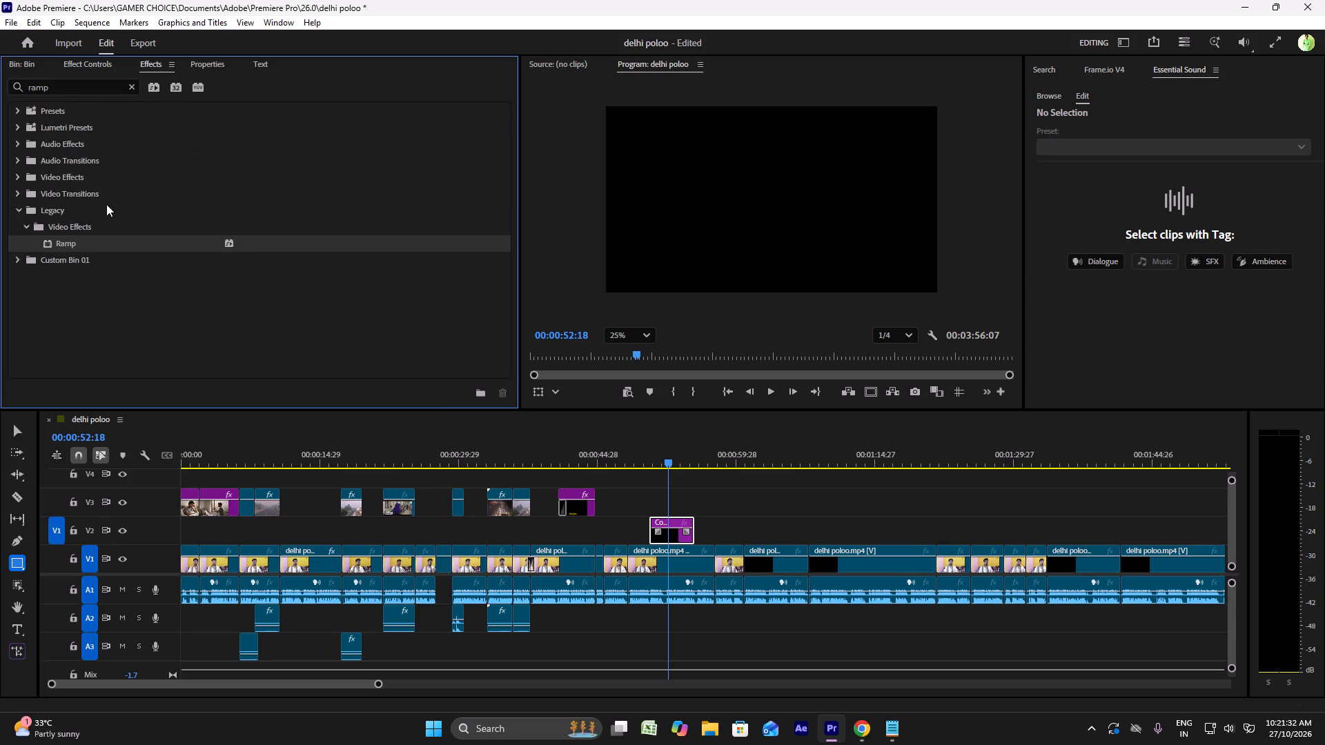
drag(85, 244, 667, 528)
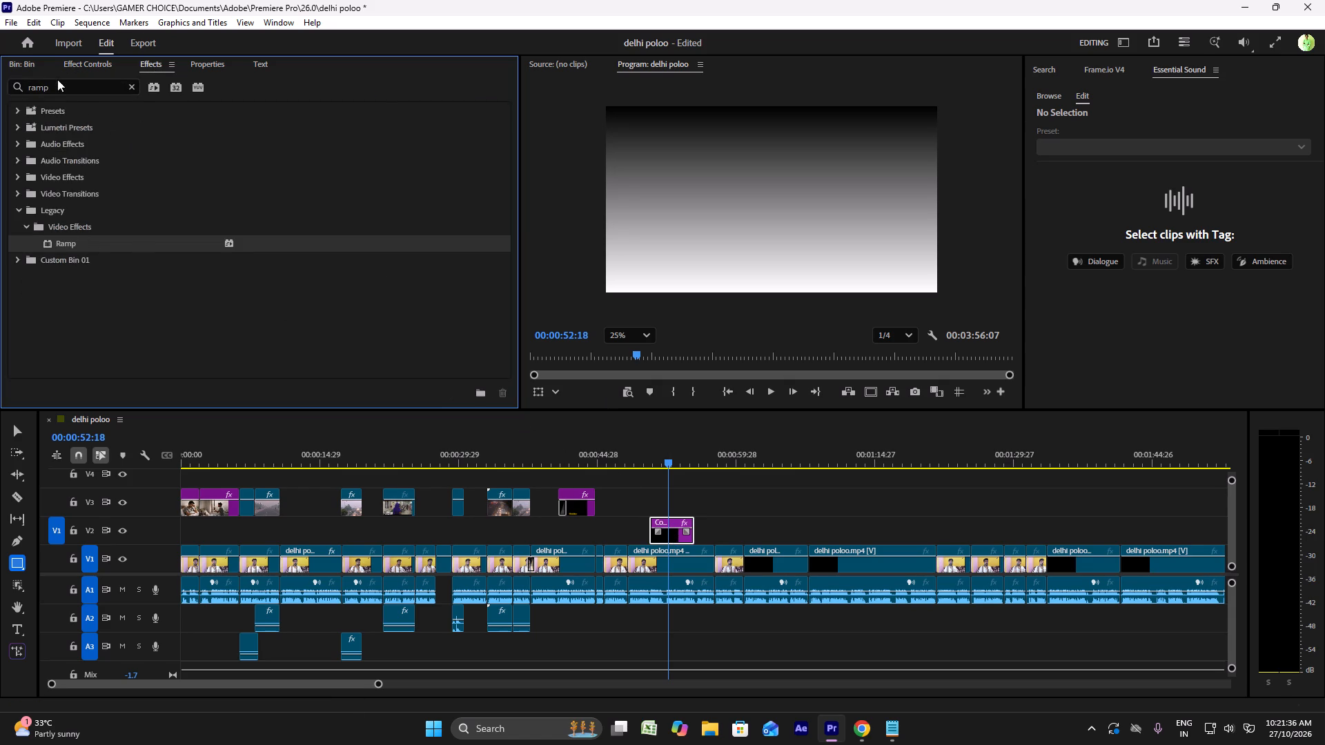
Set the Color Matte clip's opacity Blend Mode to Screen.
click(6, 59)
click(82, 61)
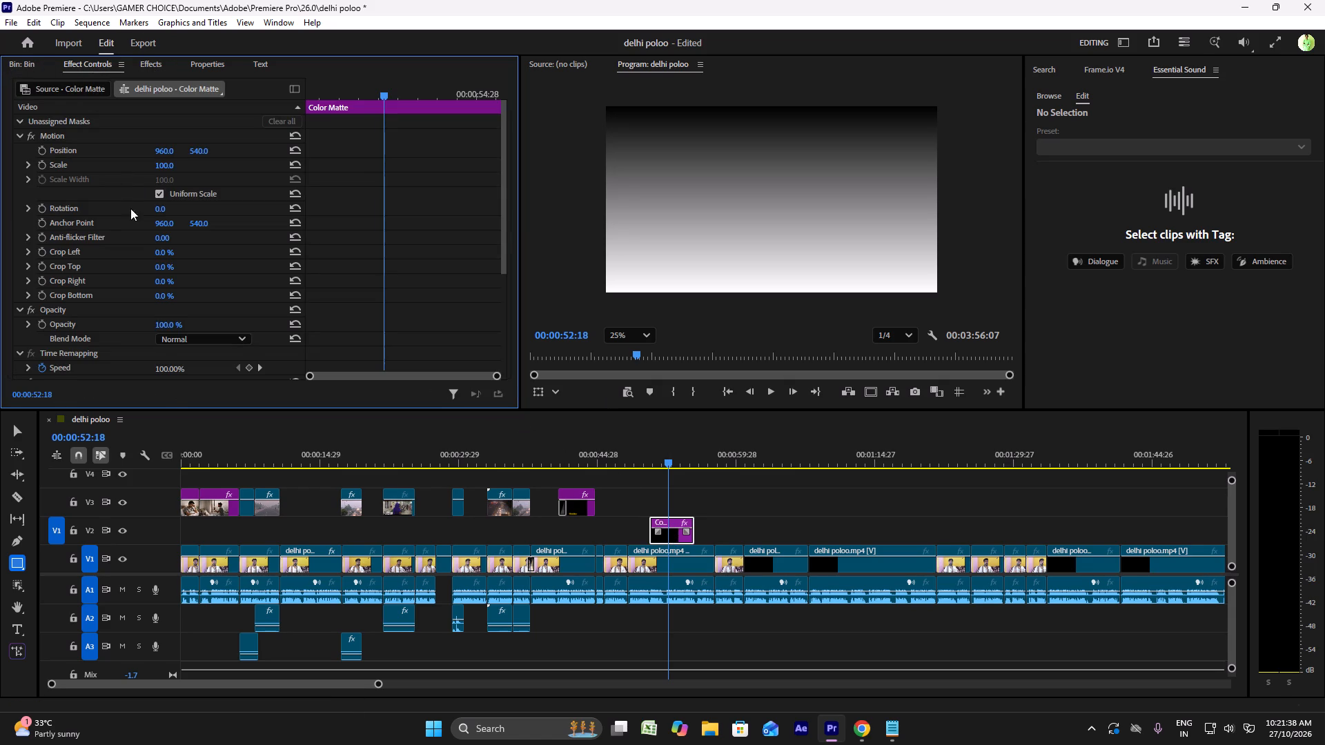
scroll(124, 254, down, 11)
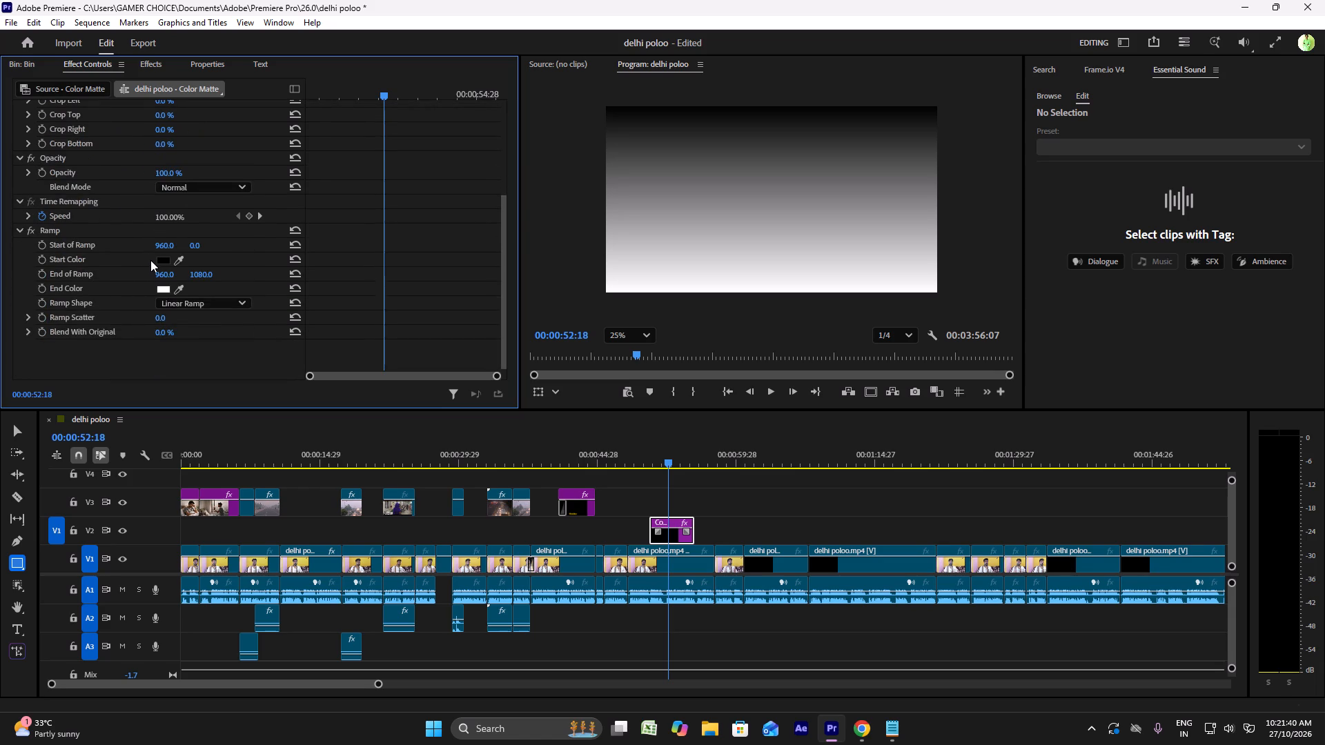
click(188, 188)
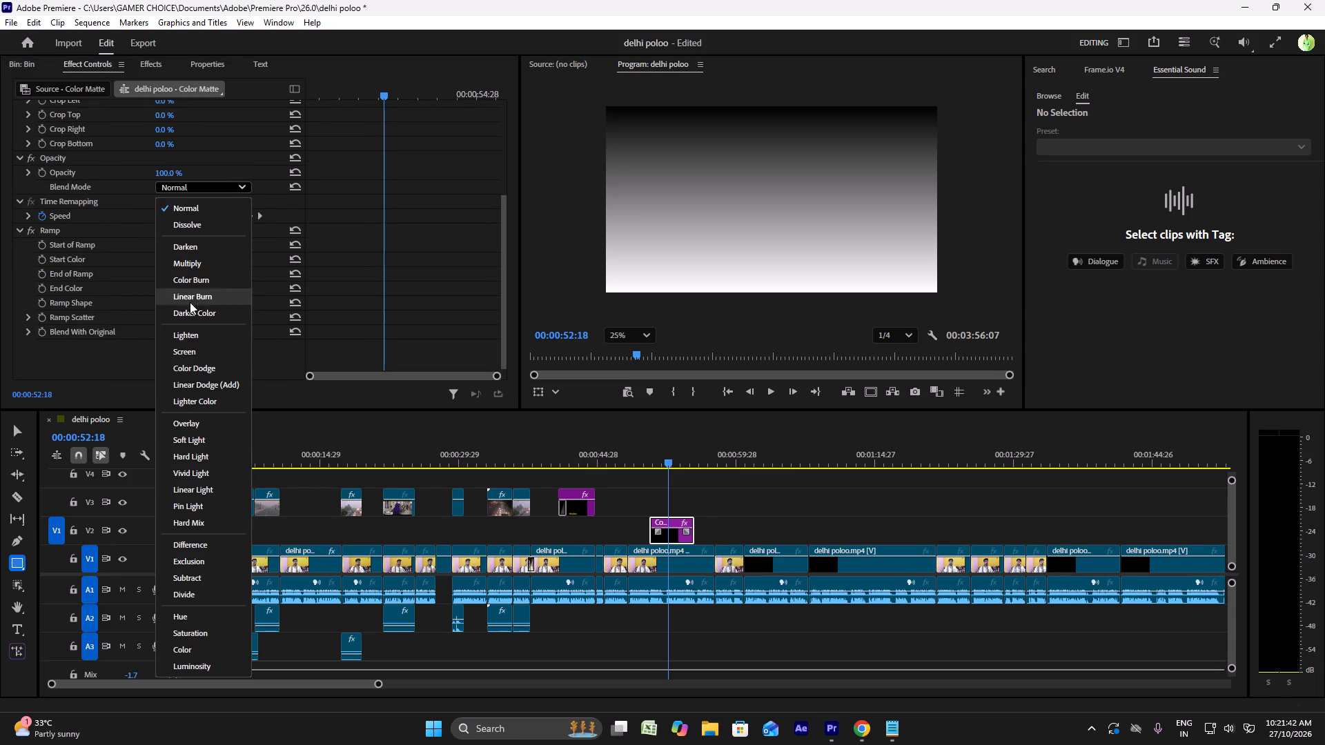
click(191, 347)
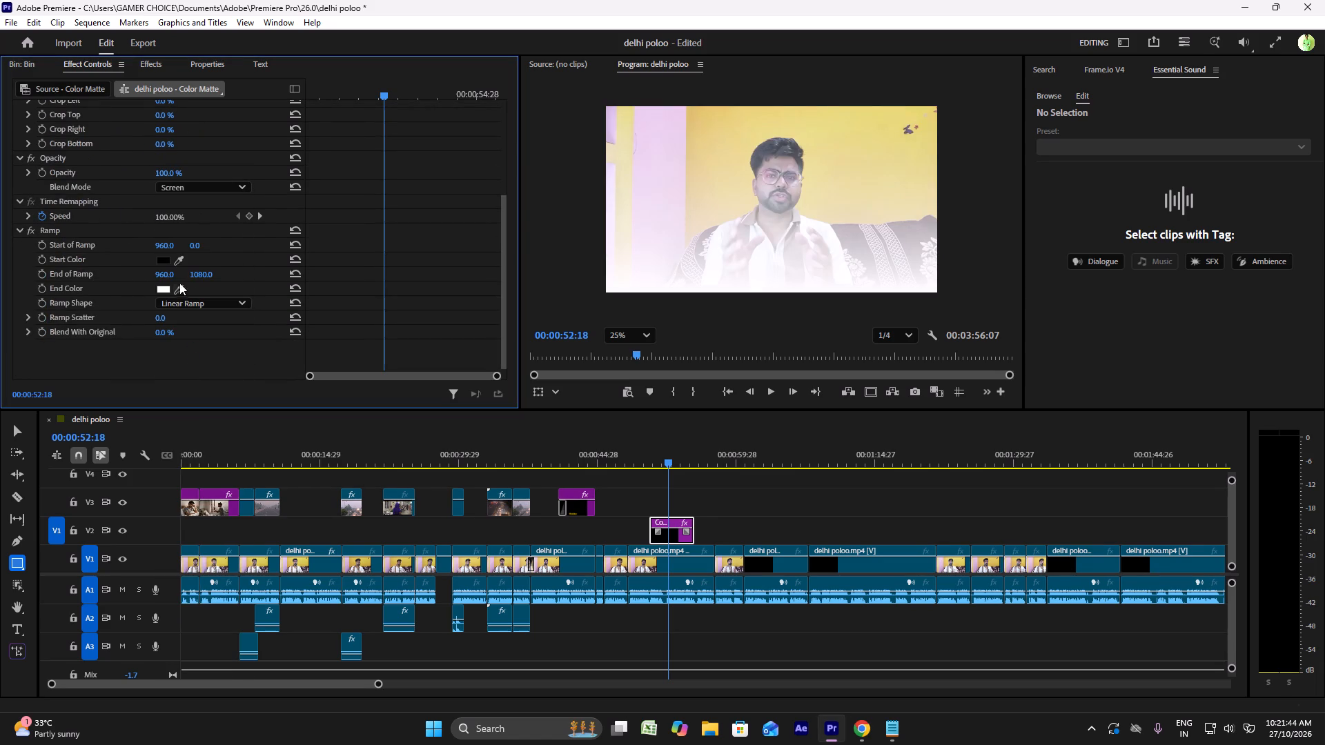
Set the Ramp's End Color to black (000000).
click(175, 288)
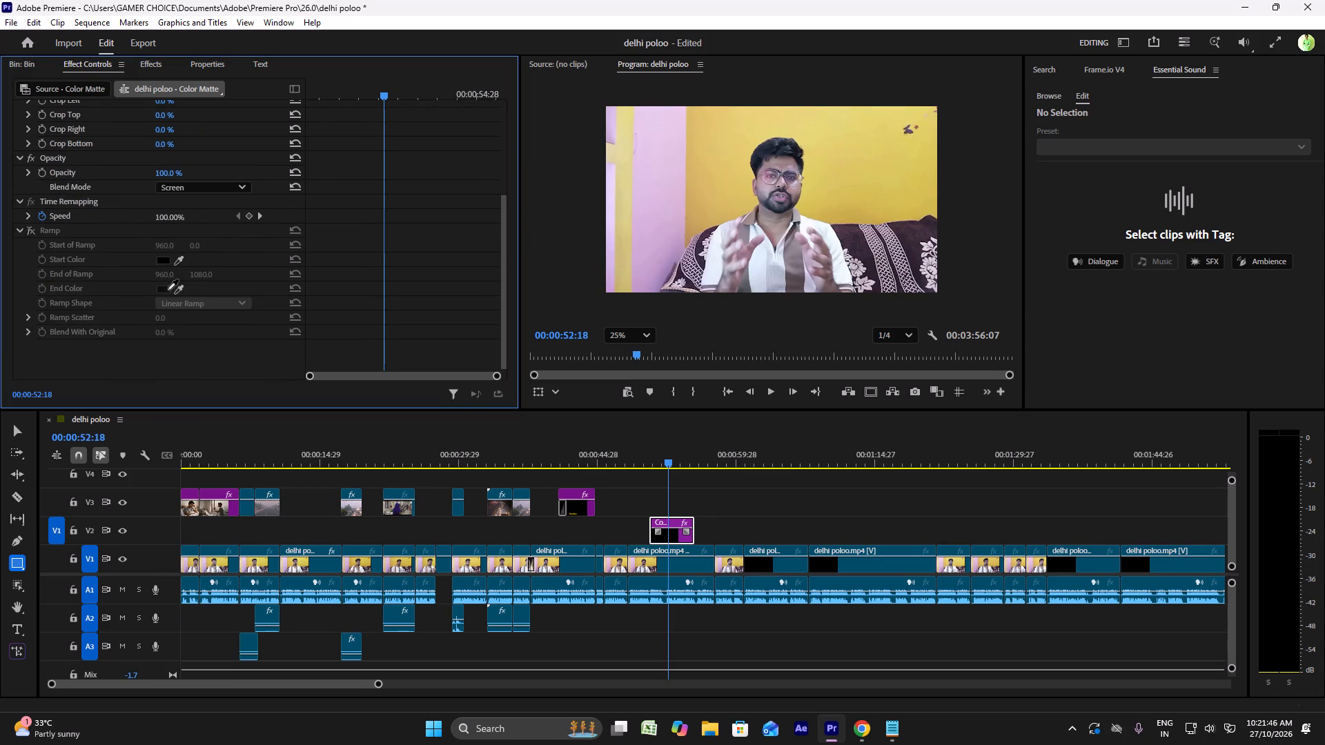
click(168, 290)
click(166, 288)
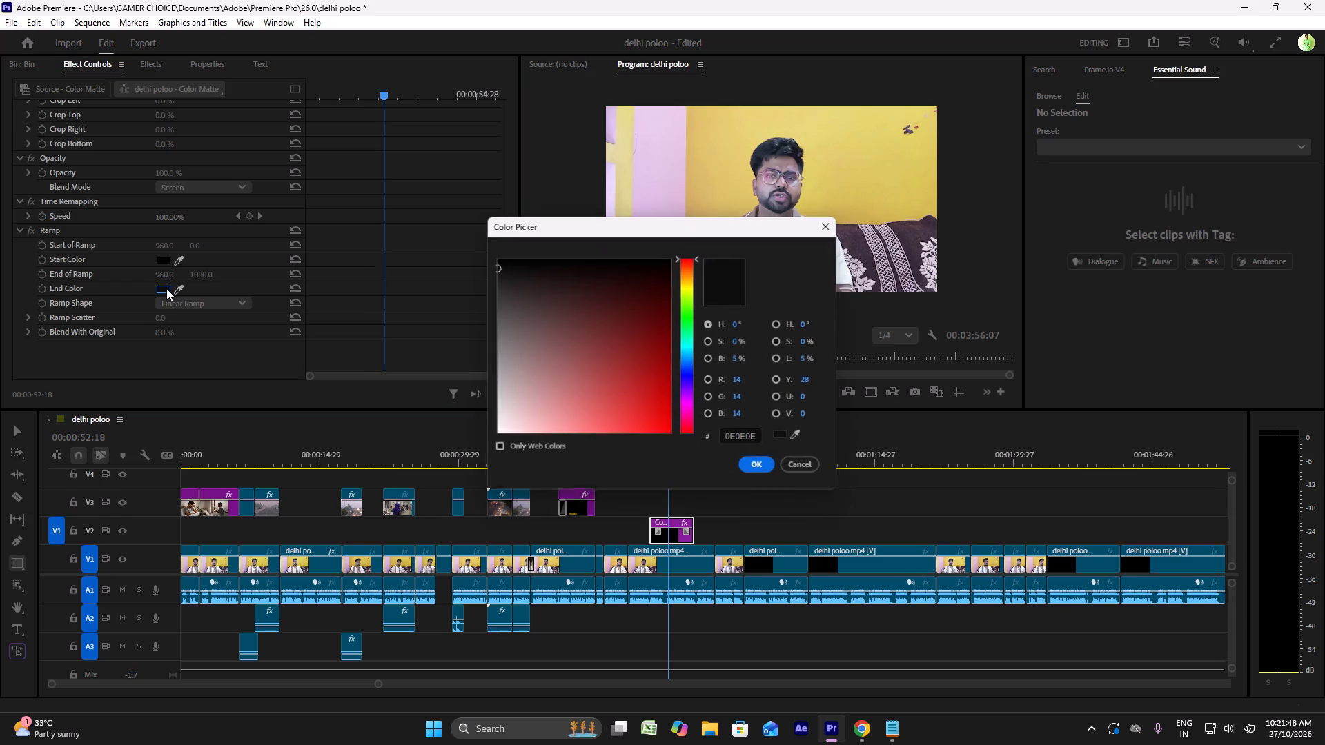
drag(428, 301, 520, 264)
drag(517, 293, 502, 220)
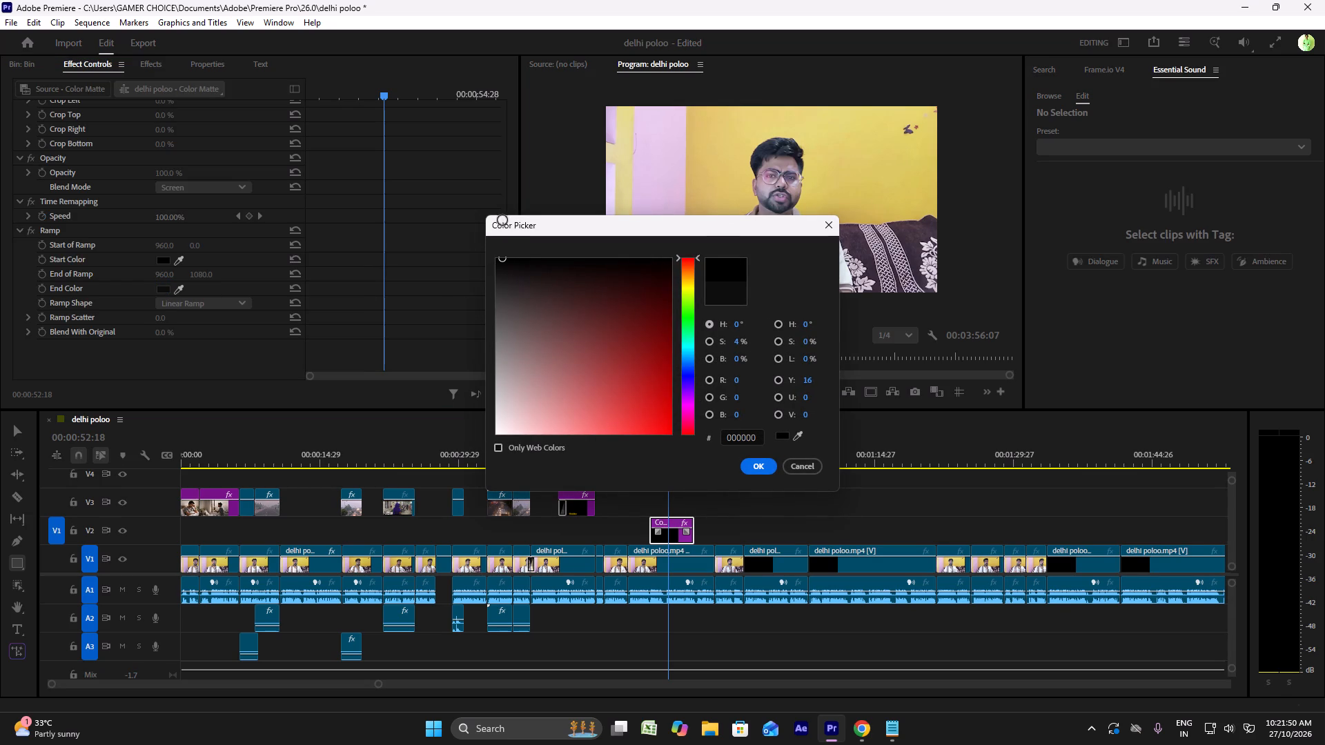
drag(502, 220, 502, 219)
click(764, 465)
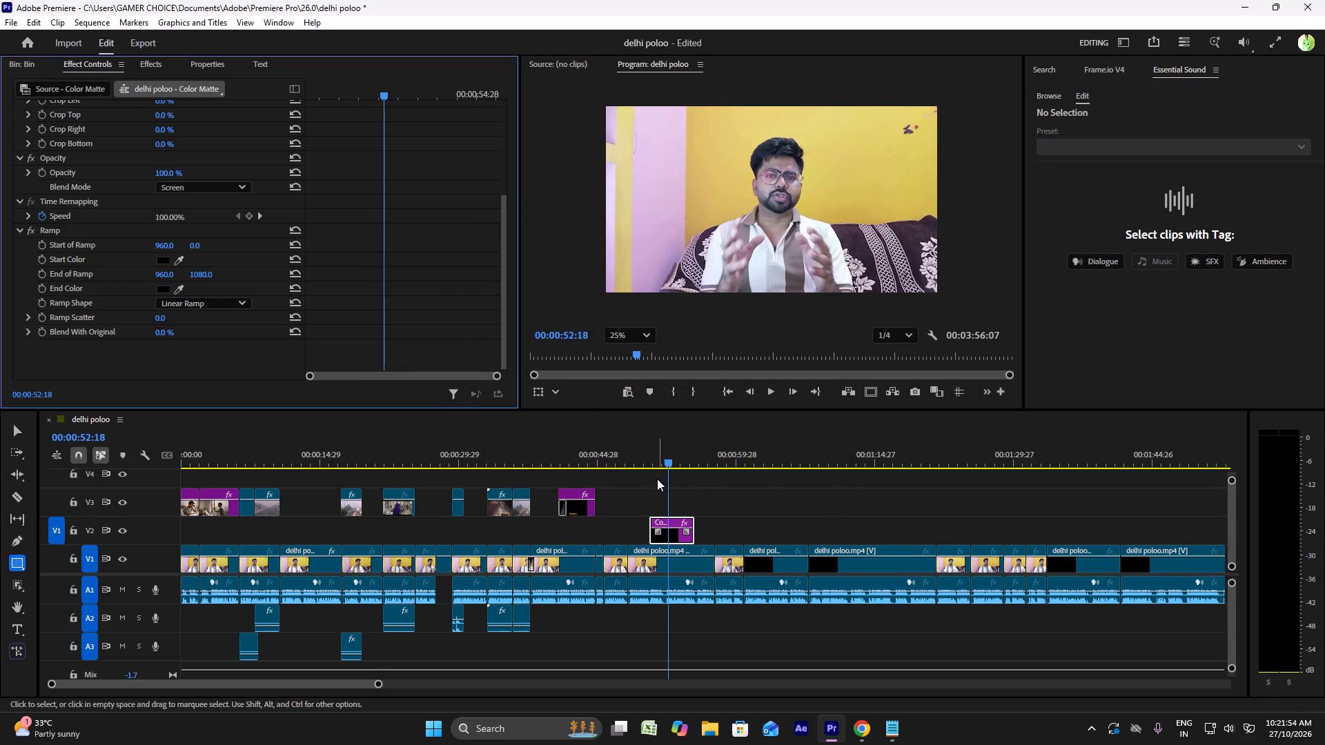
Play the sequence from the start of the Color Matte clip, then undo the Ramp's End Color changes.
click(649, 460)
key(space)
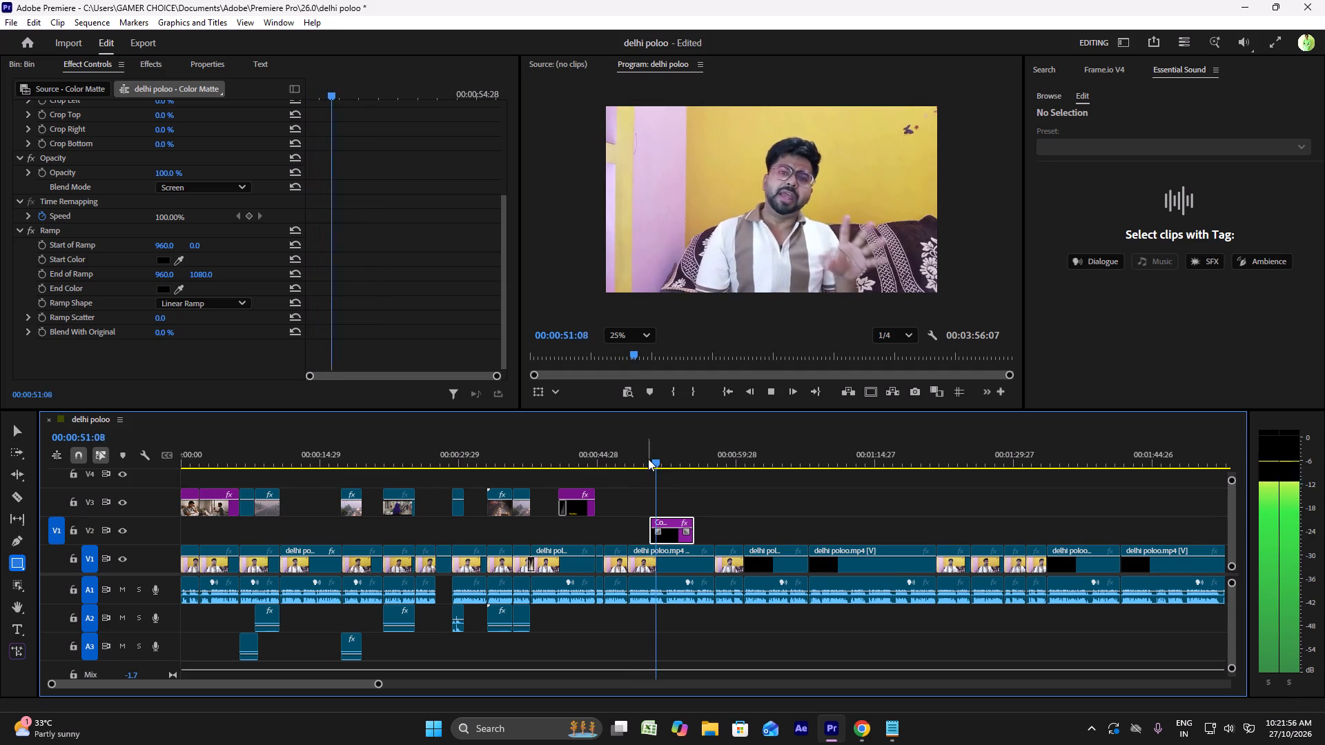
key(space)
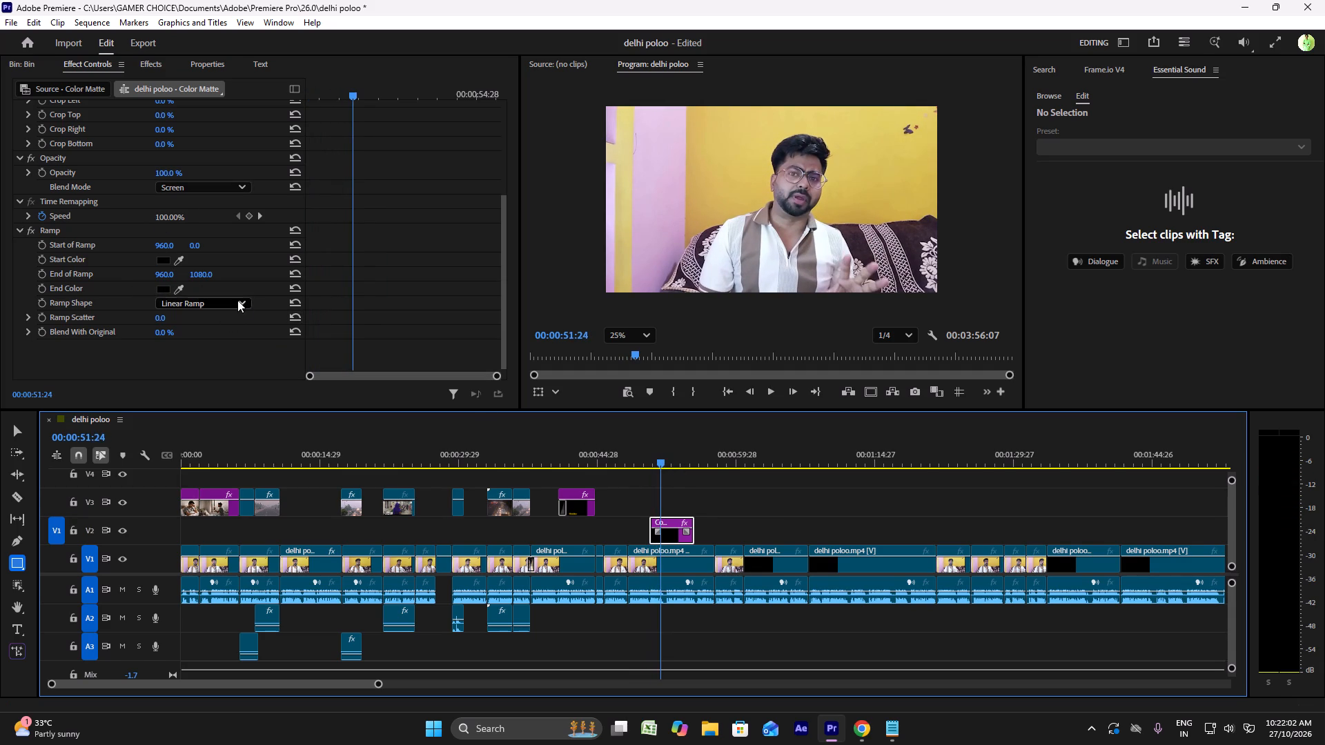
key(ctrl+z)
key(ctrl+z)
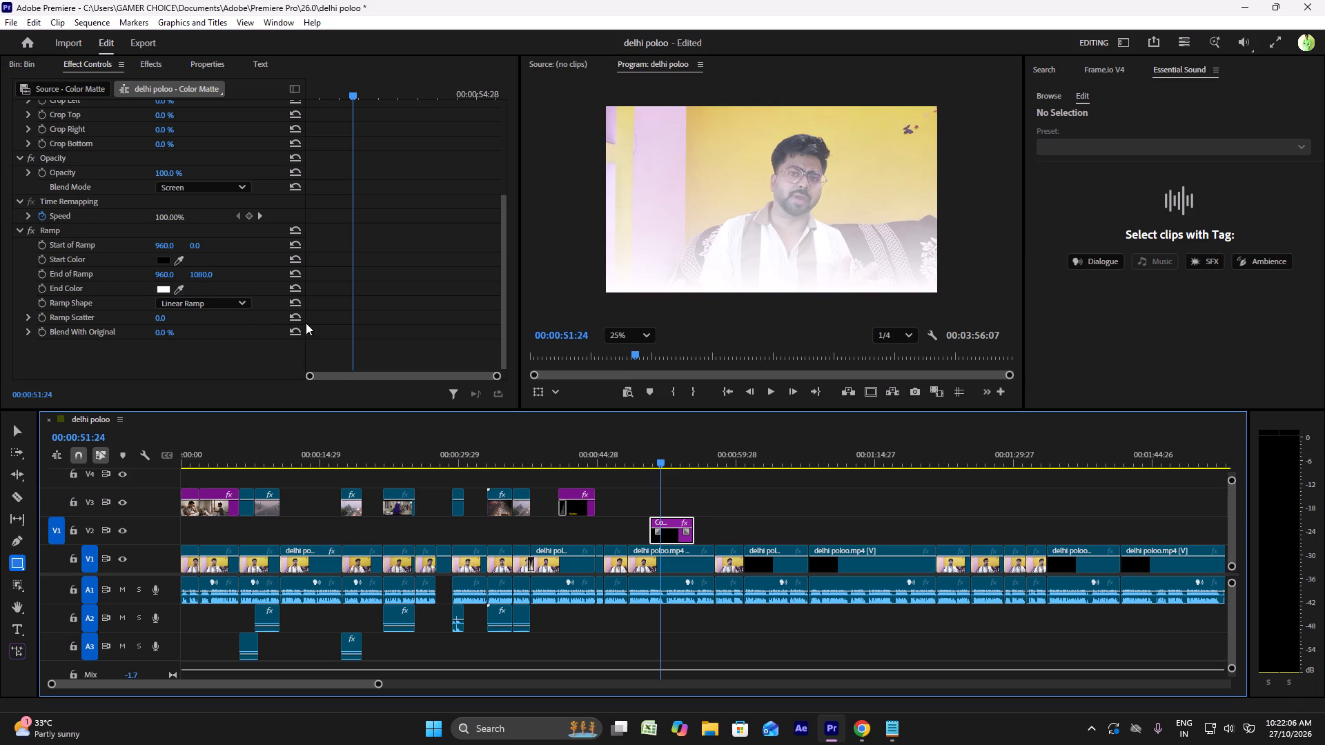
Set the Ramp's Start Color to white (FFFFFF) and sample a dark interface tone as its End Color.
click(173, 259)
click(165, 259)
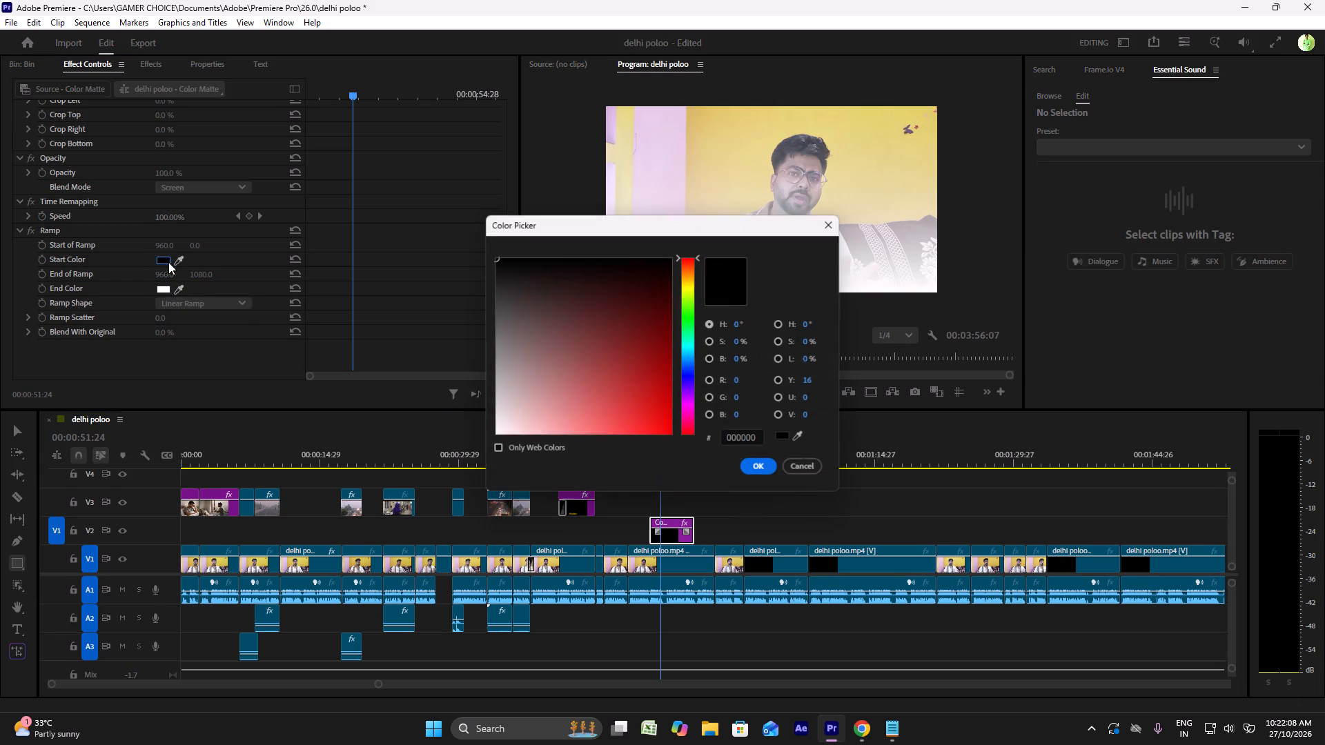
drag(529, 315, 482, 457)
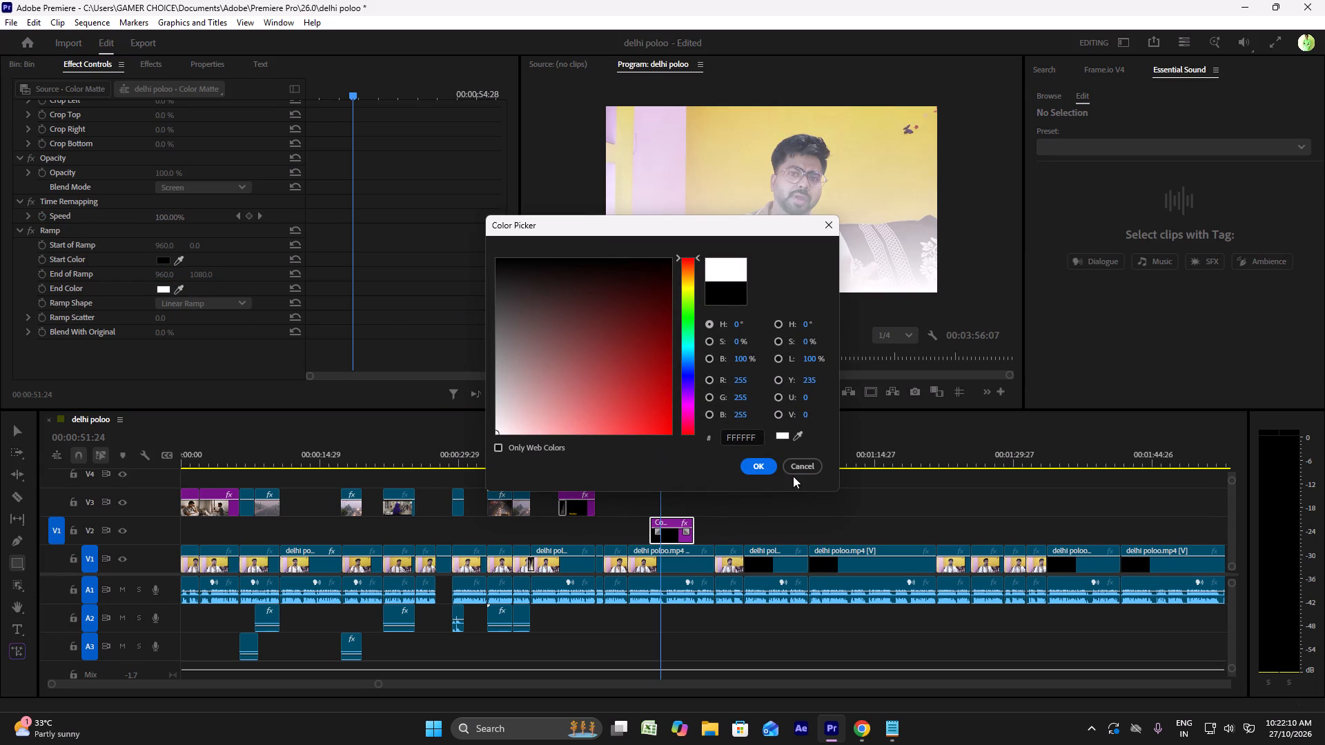
click(769, 468)
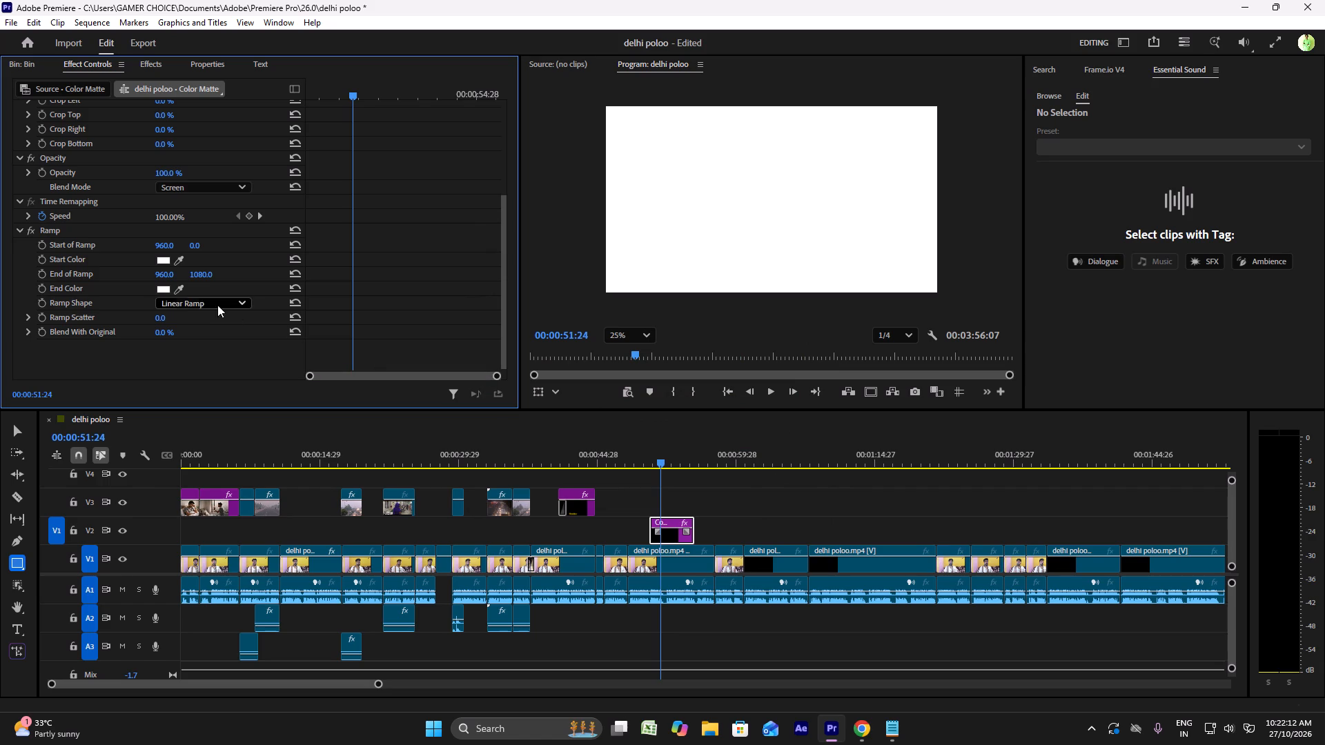
click(182, 289)
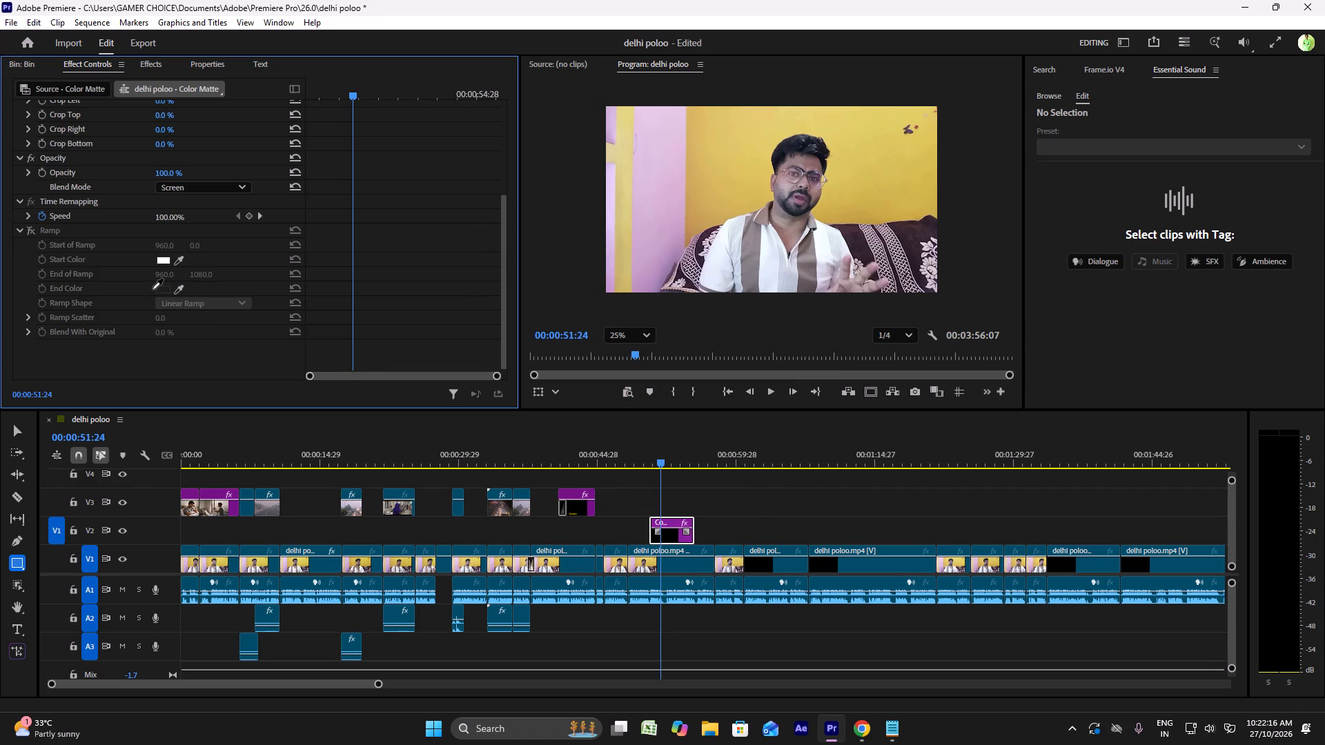
click(153, 289)
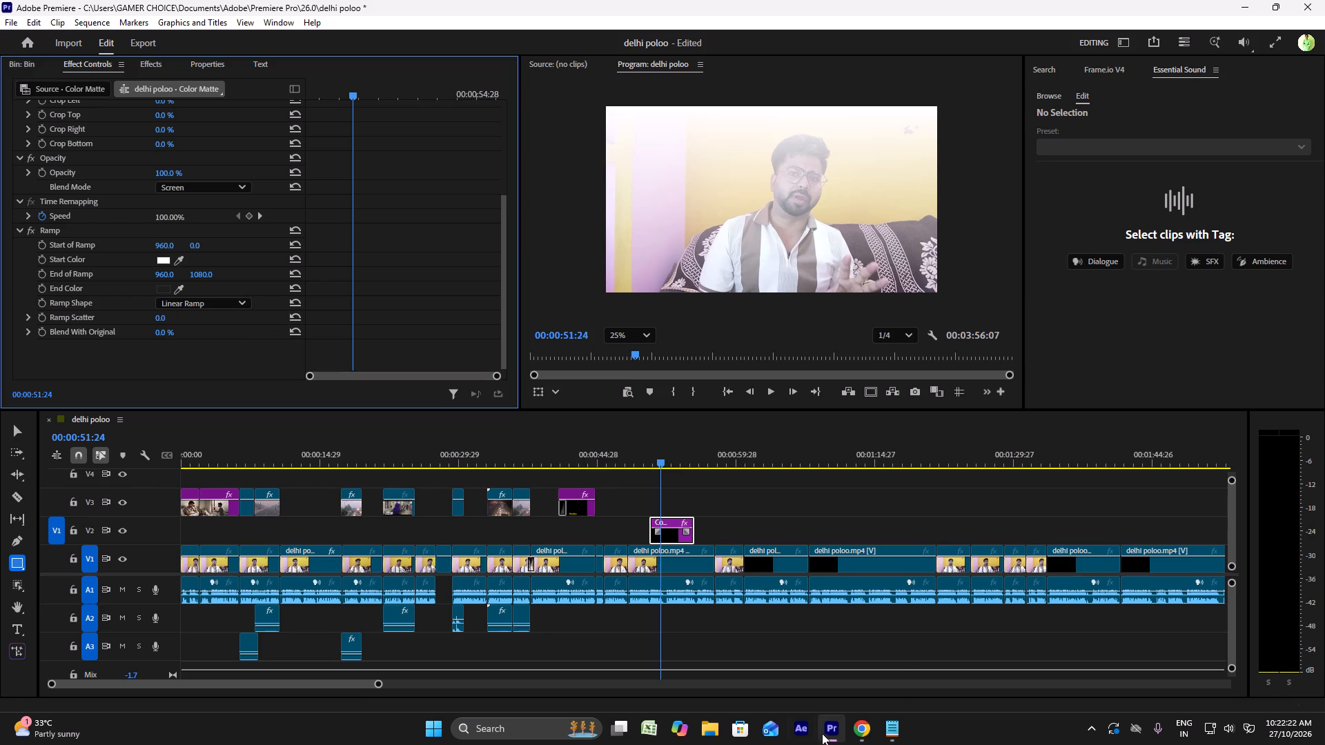
Switch to Chrome and play the gradient tutorial Short briefly, pausing at its black gradient Blend Mode instruction.
click(852, 726)
key(space)
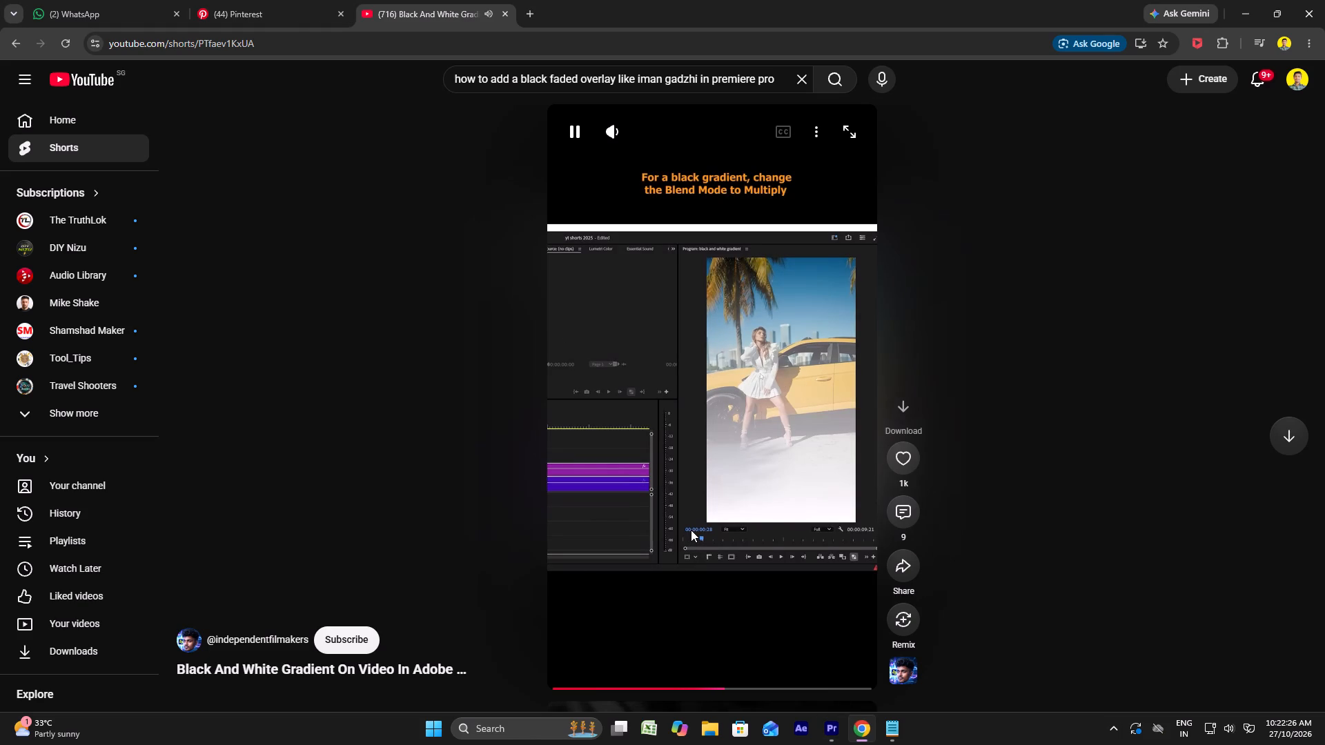
key(space)
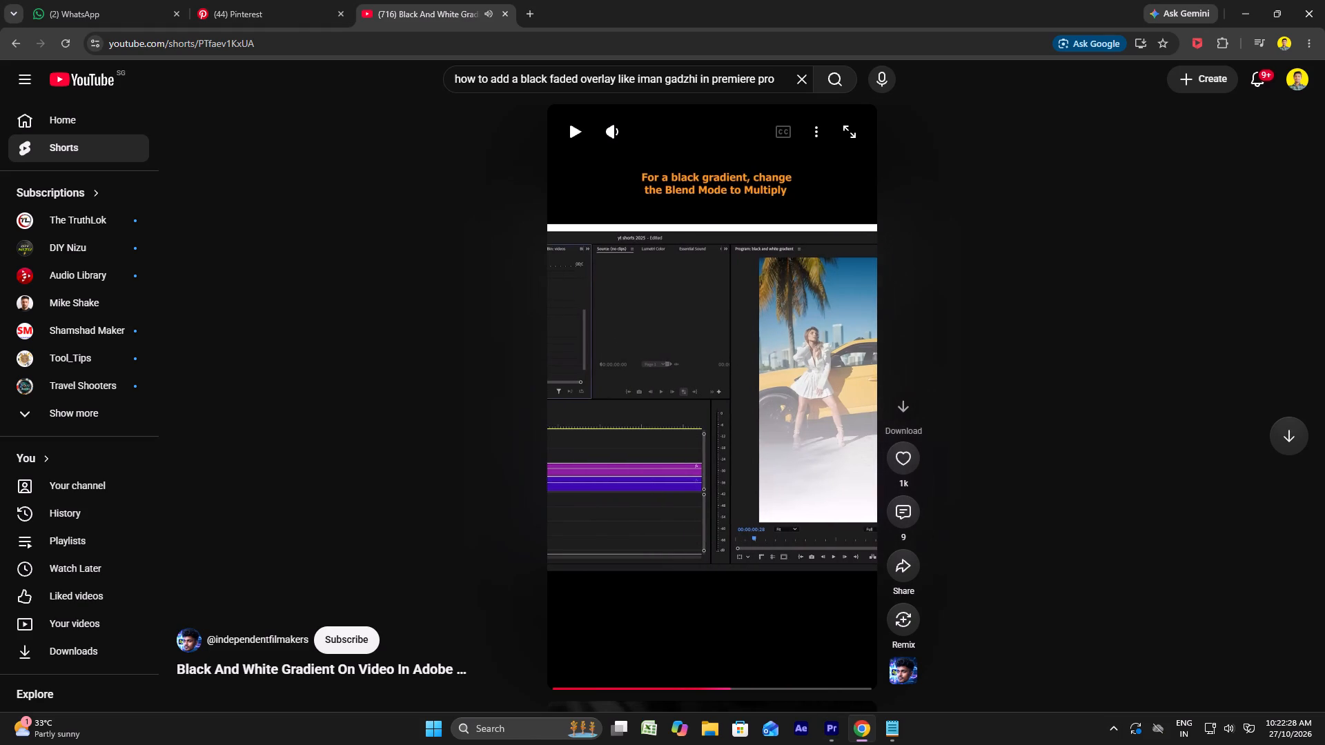